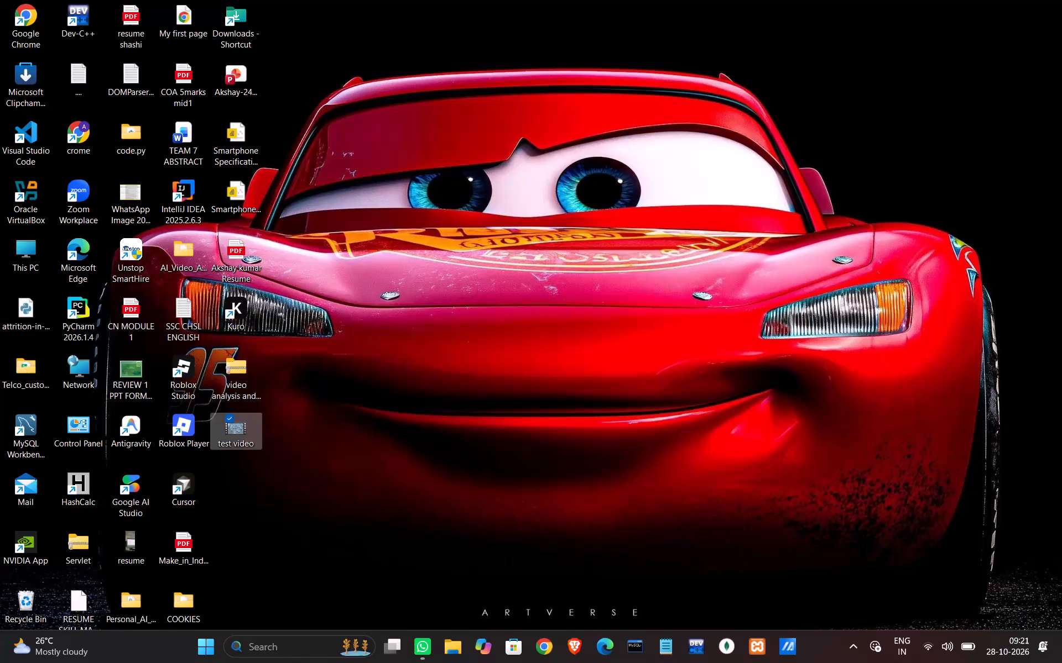
Open the recent report Smartphone_Data_Mining_Visualization in Power BI Desktop.
type("powe")
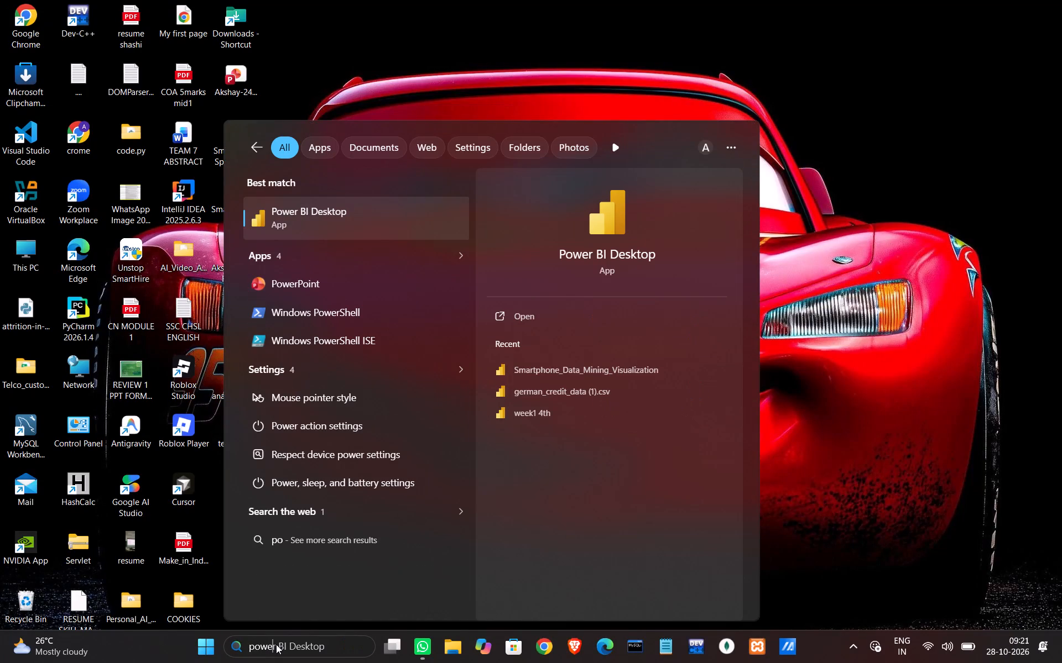
left_click(591, 396)
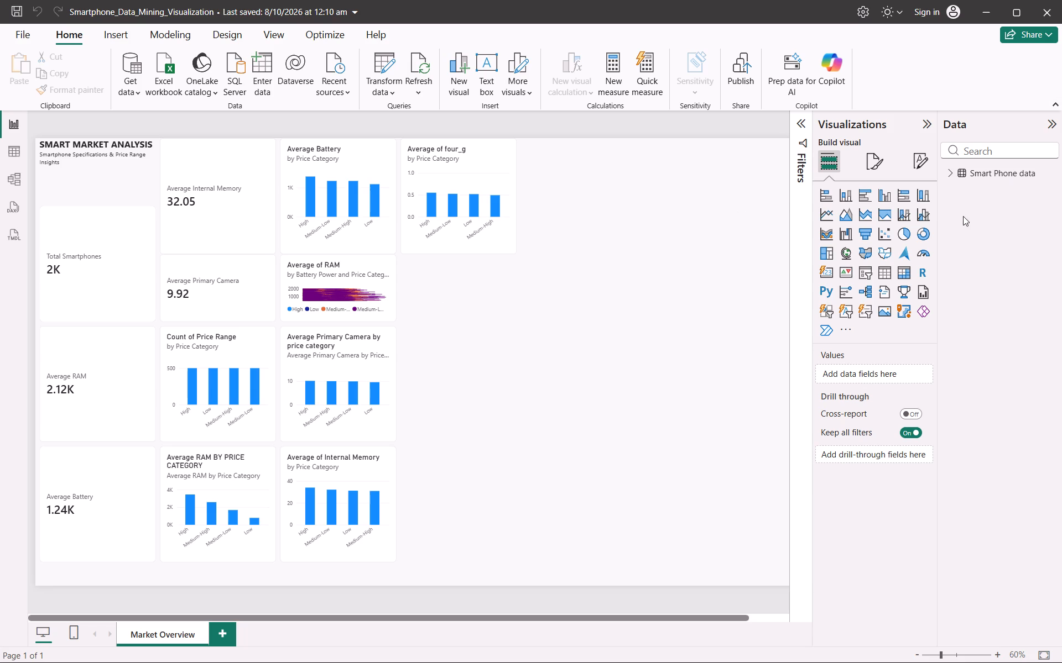
Expand the Smart Phone data table's fields and add a new donut chart to the Market Overview page.
left_click(949, 177)
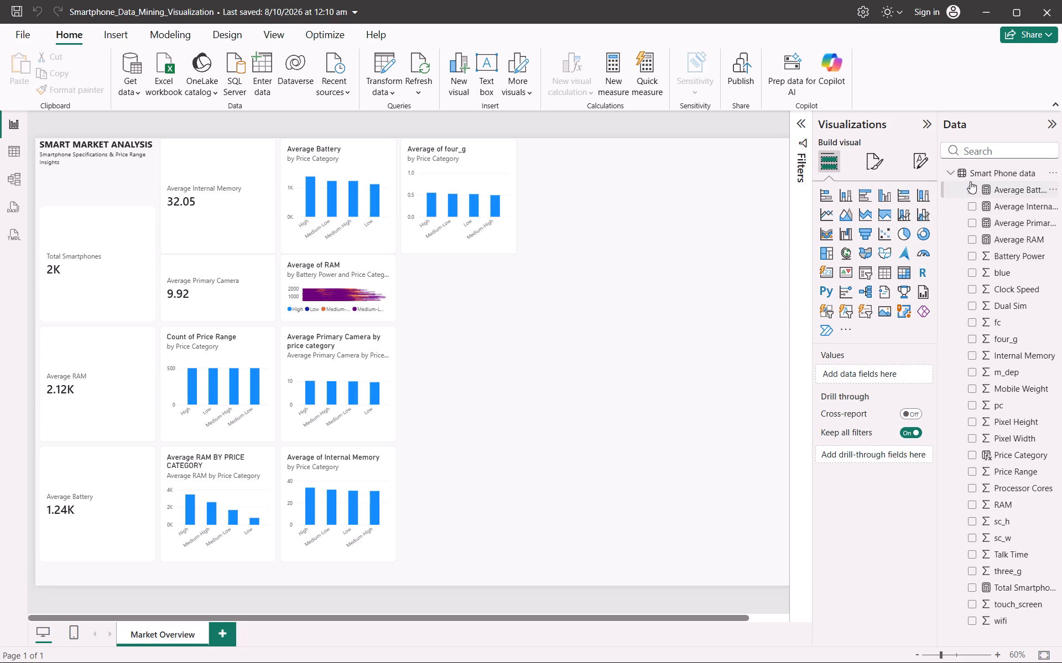
left_click(537, 426)
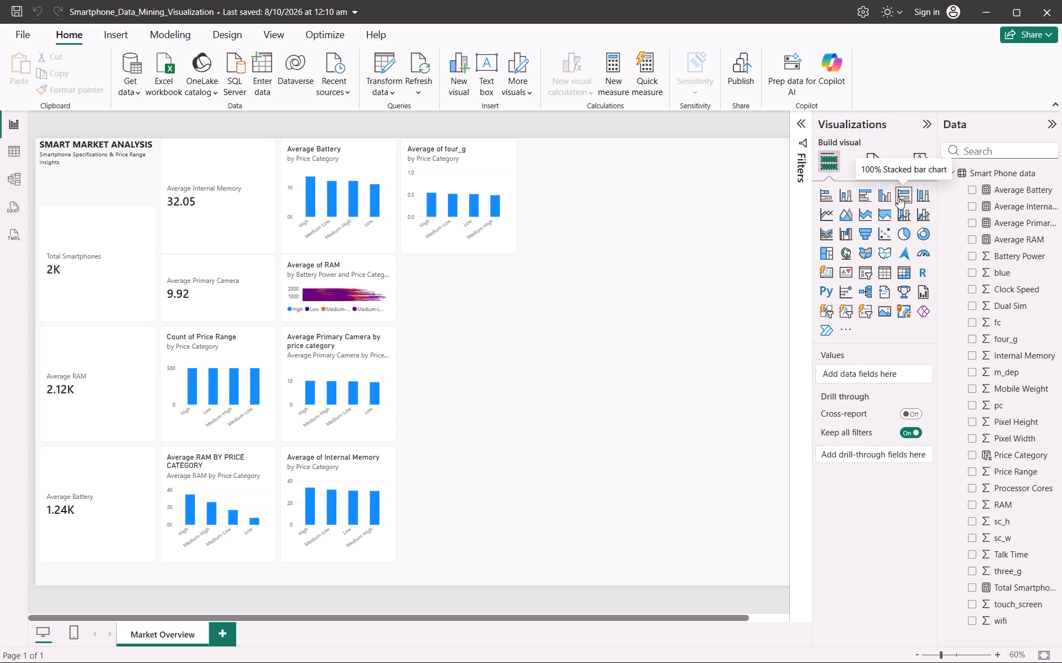
left_click(919, 232)
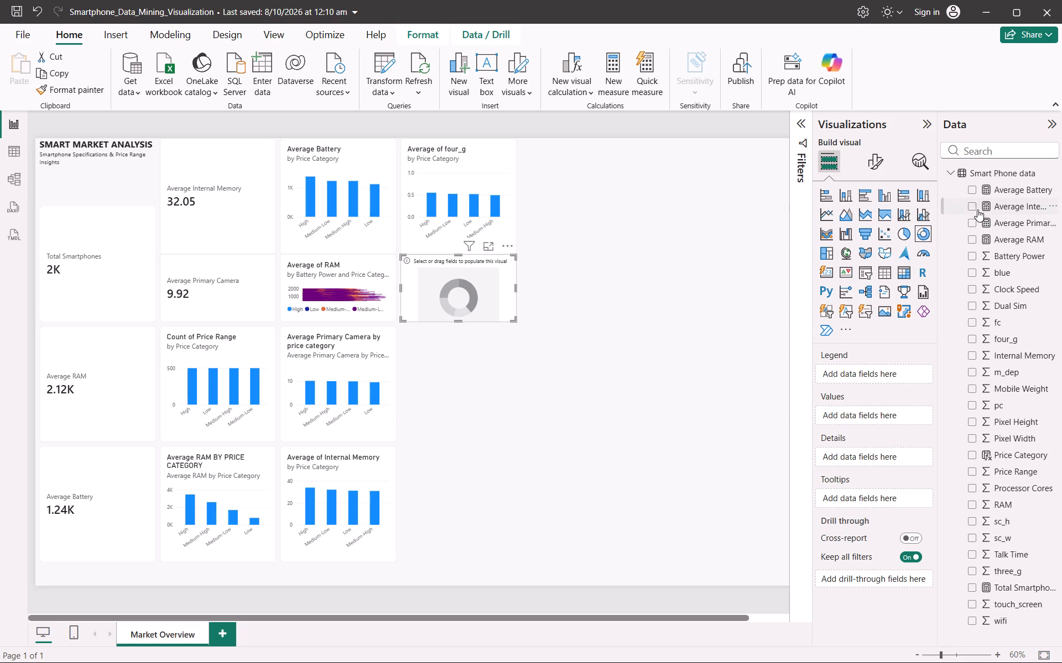
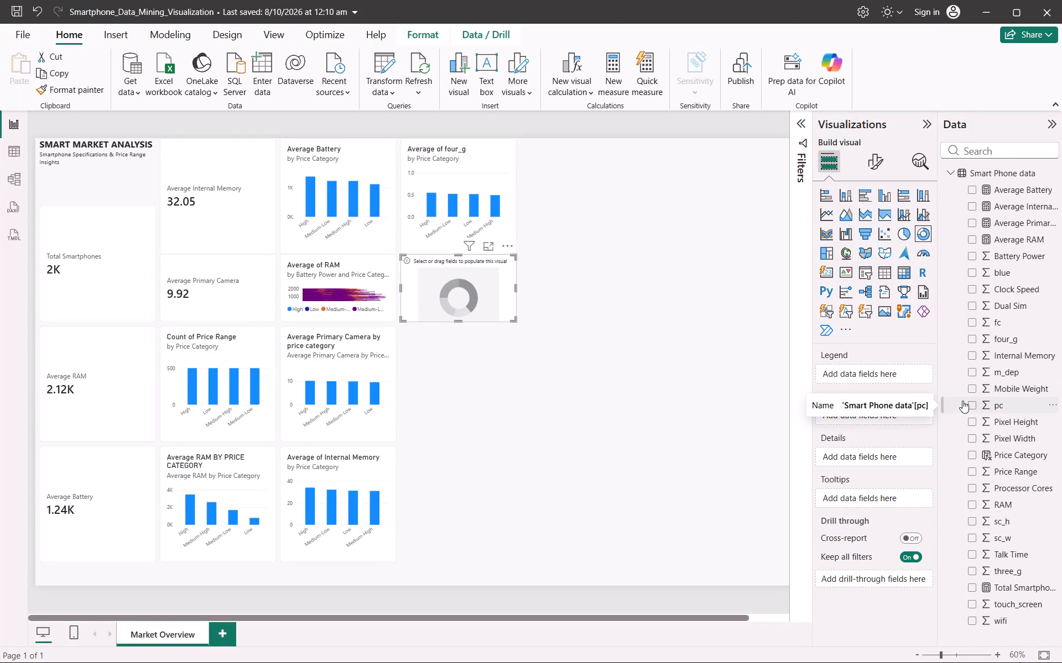
Delete the empty donut chart placeholder below the Average of four_g chart.
left_click(505, 275)
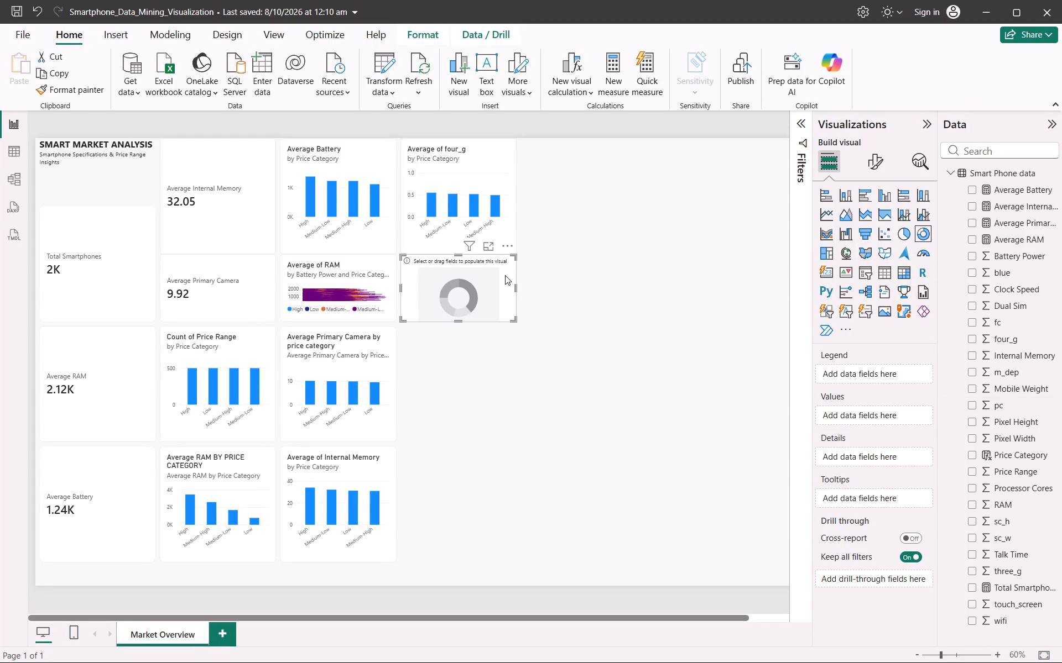
key("Delete")
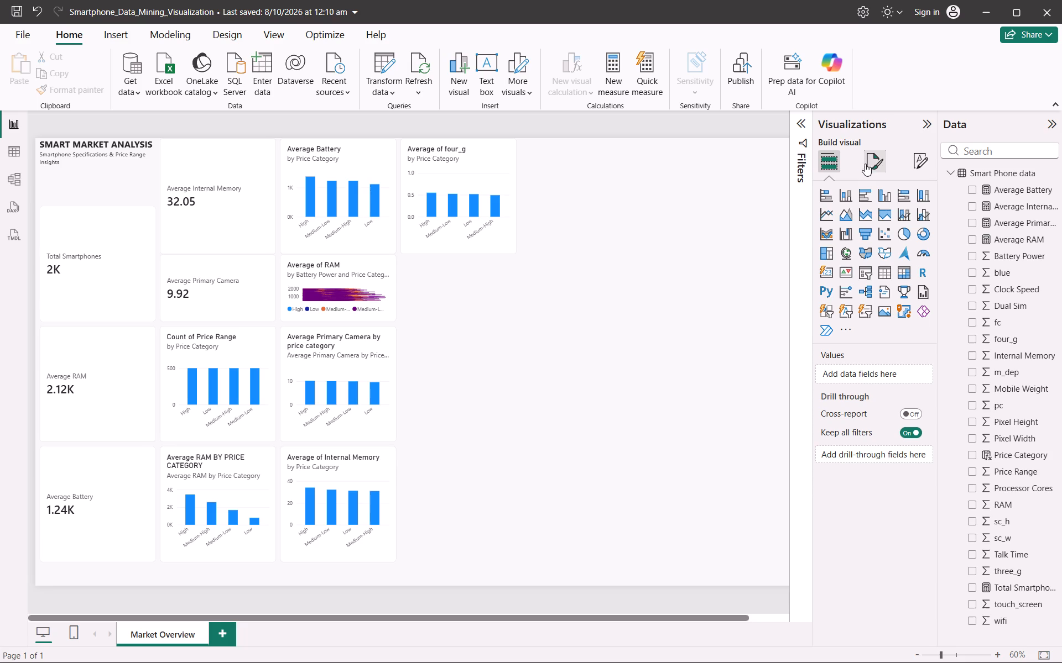
Add a clustered column chart showing Average RAM by Price Category.
left_click(886, 196)
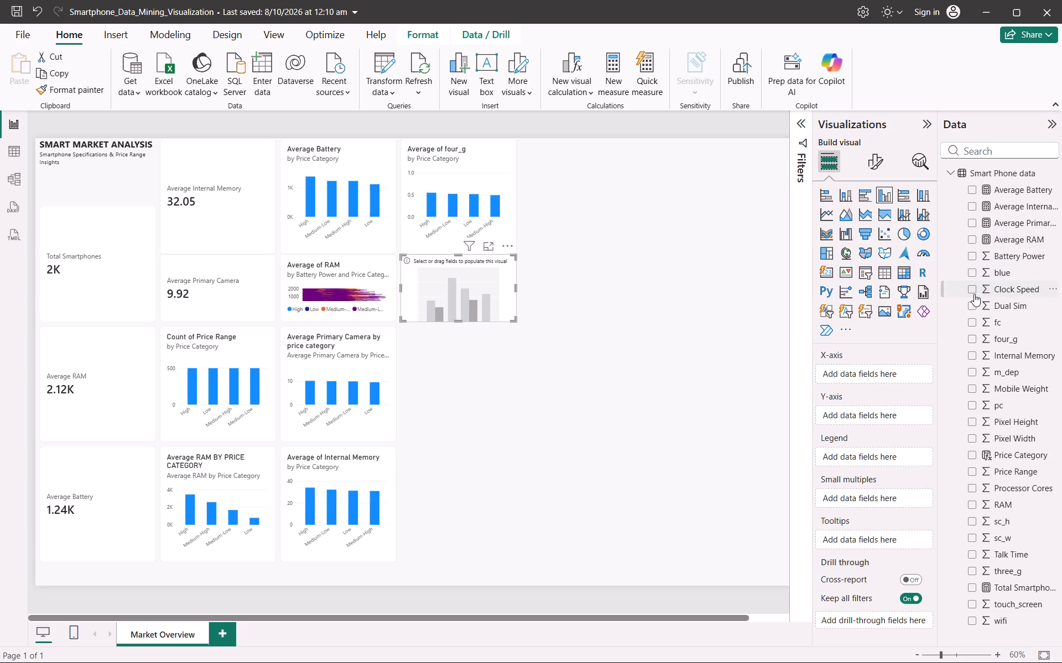
left_click(970, 454)
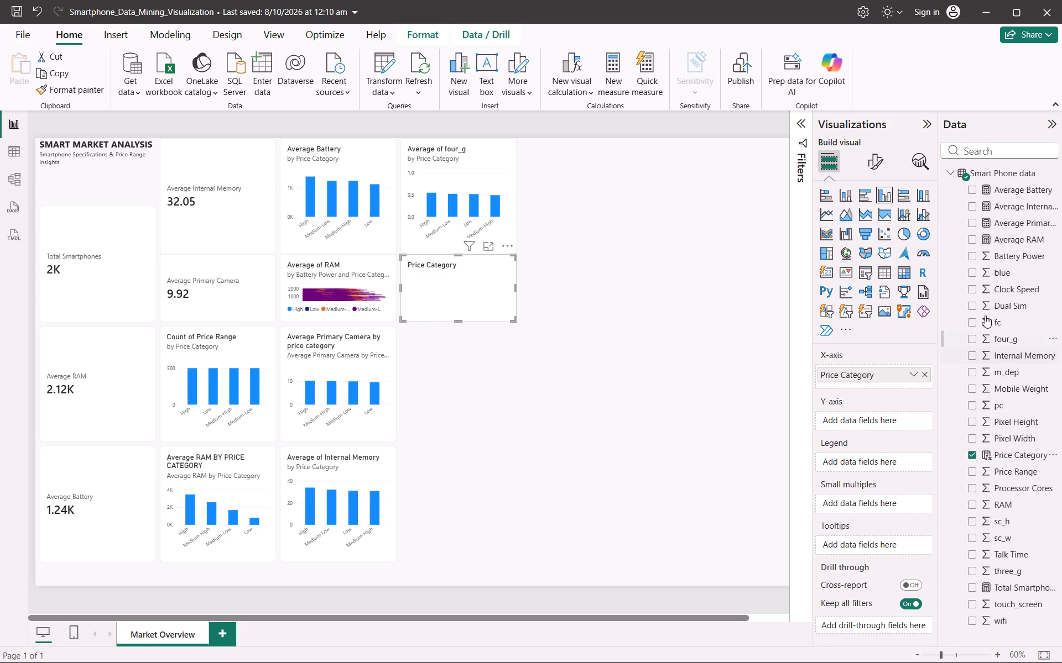
left_click(972, 241)
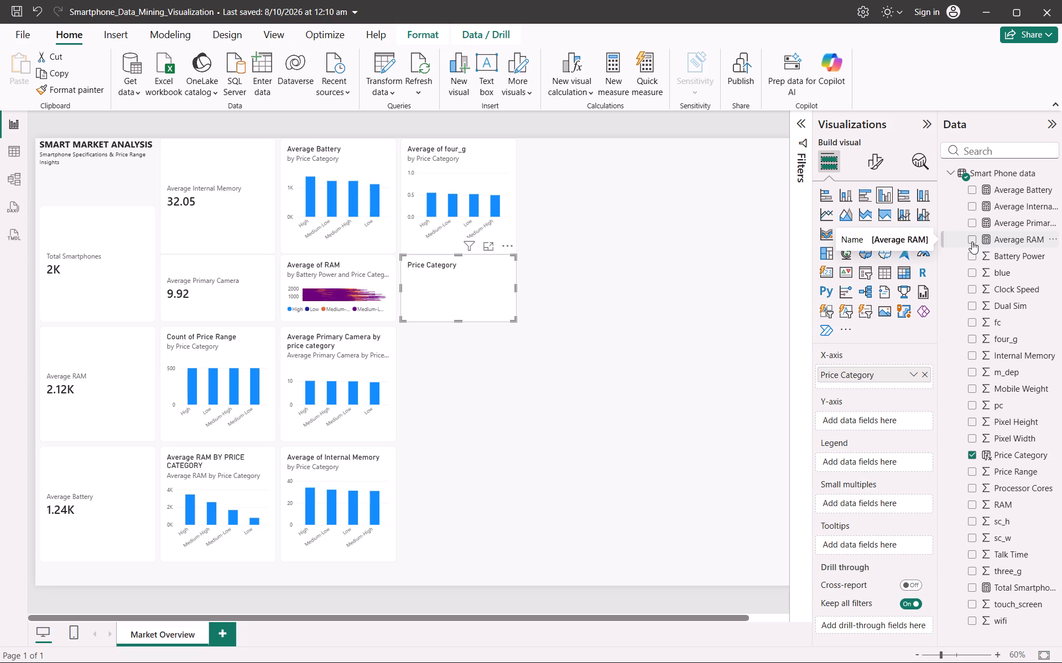
left_click(675, 420)
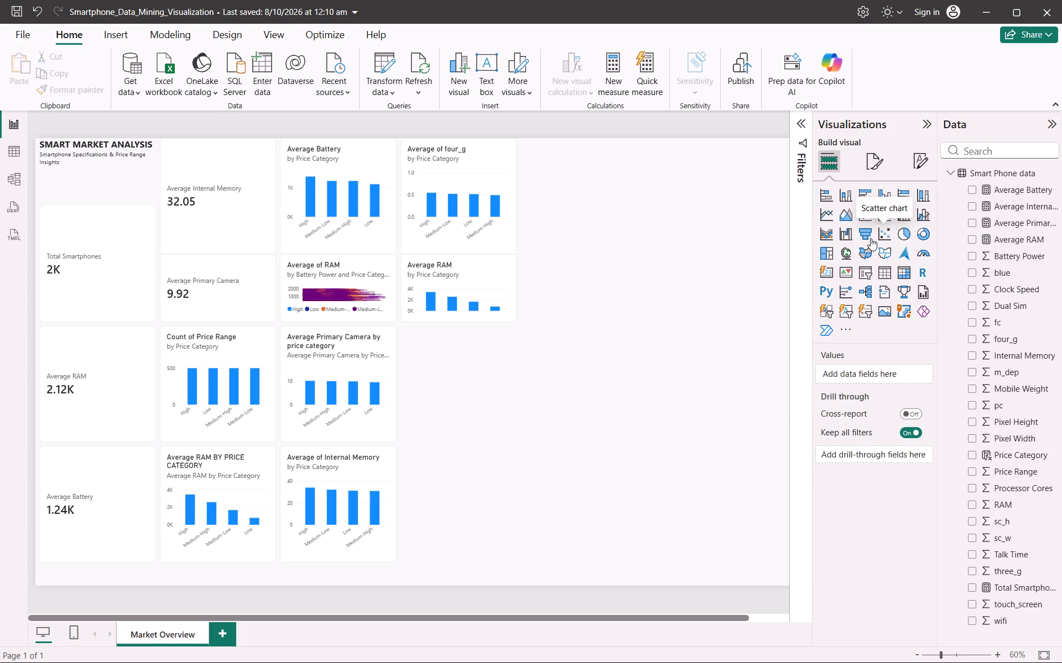
Add a donut chart showing Total Smartphones with Price Category as the legend.
left_click(918, 235)
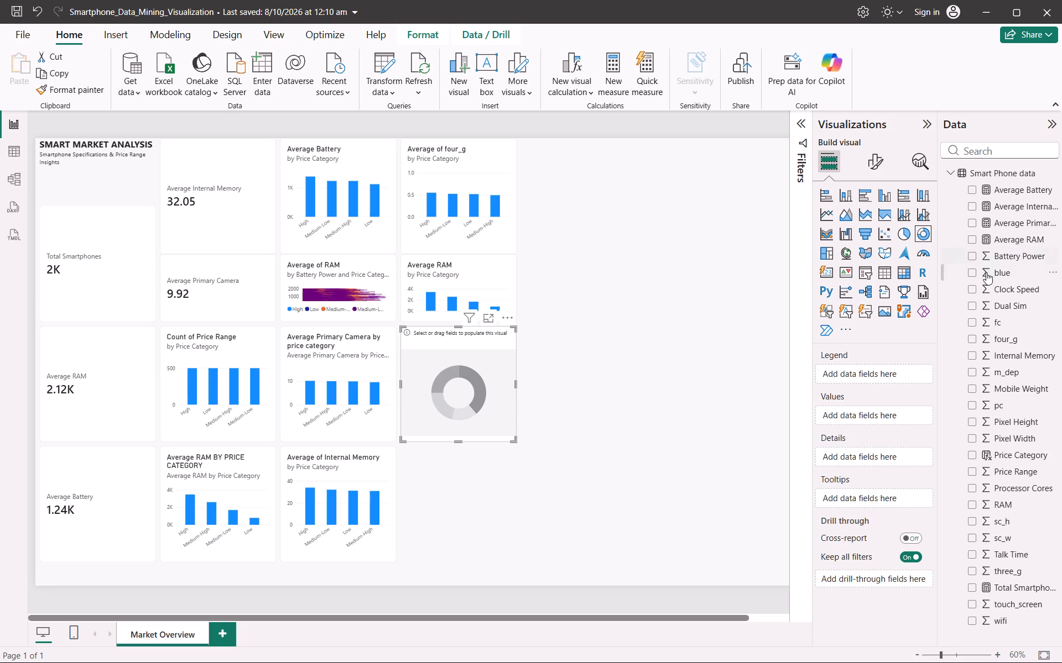
left_click(971, 455)
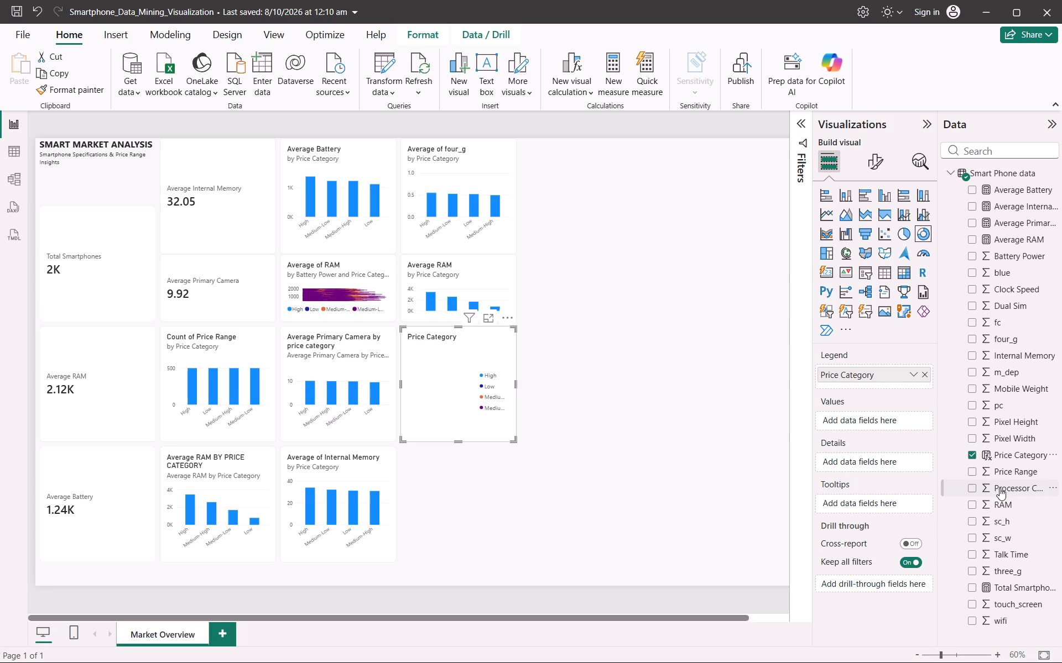
left_click(970, 590)
left_click(649, 516)
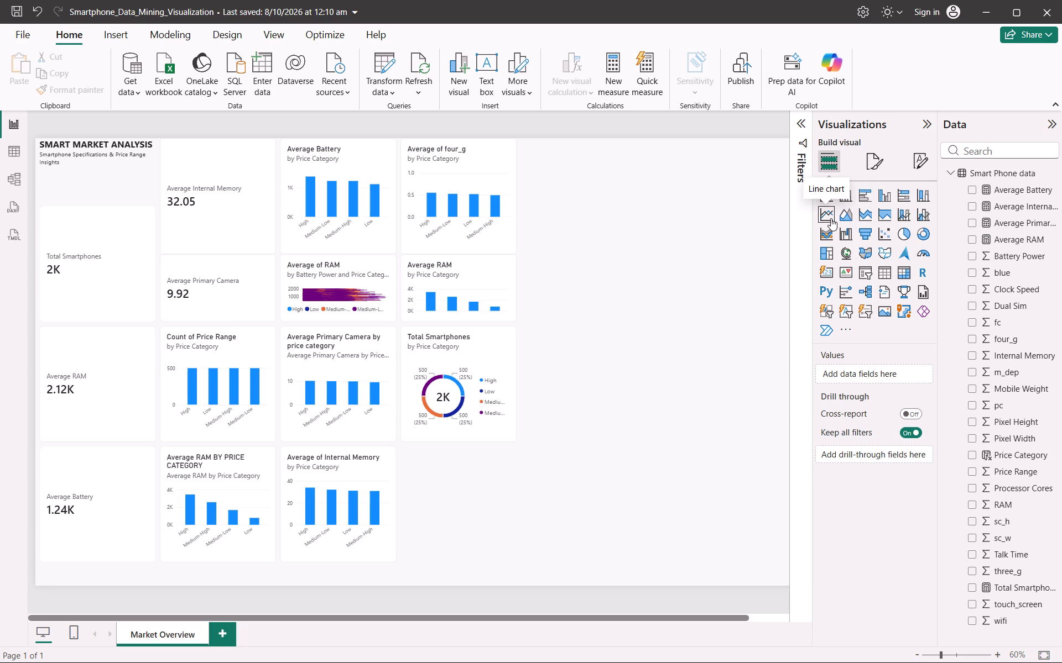
Add a scatter chart with RAM on the X axis, Battery Power on the Y axis and Price Range as the legend.
left_click(887, 238)
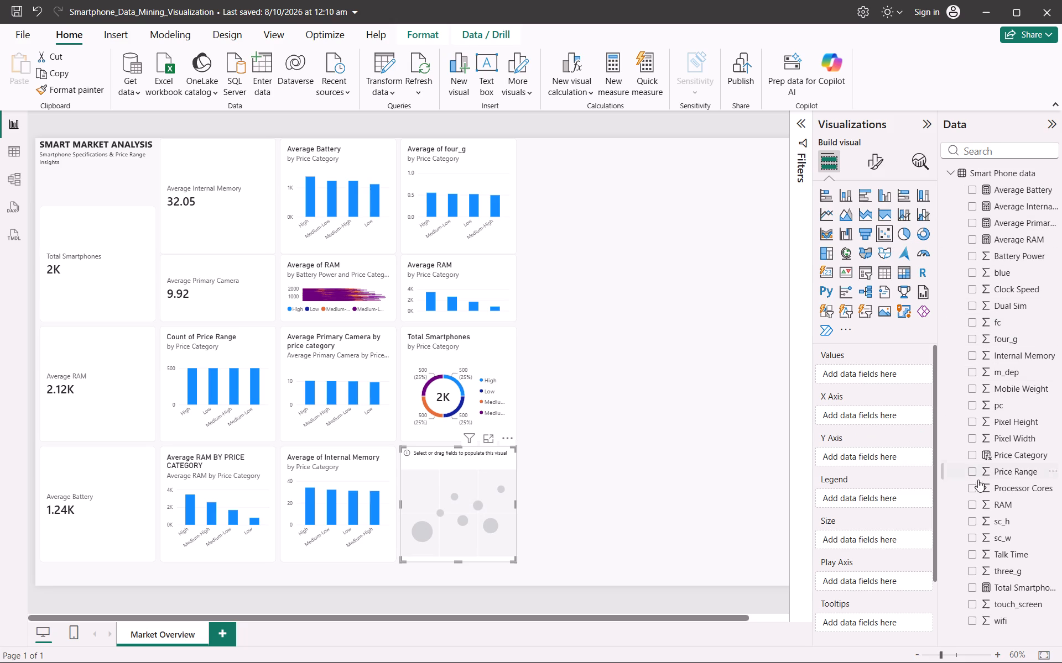
left_click(973, 504)
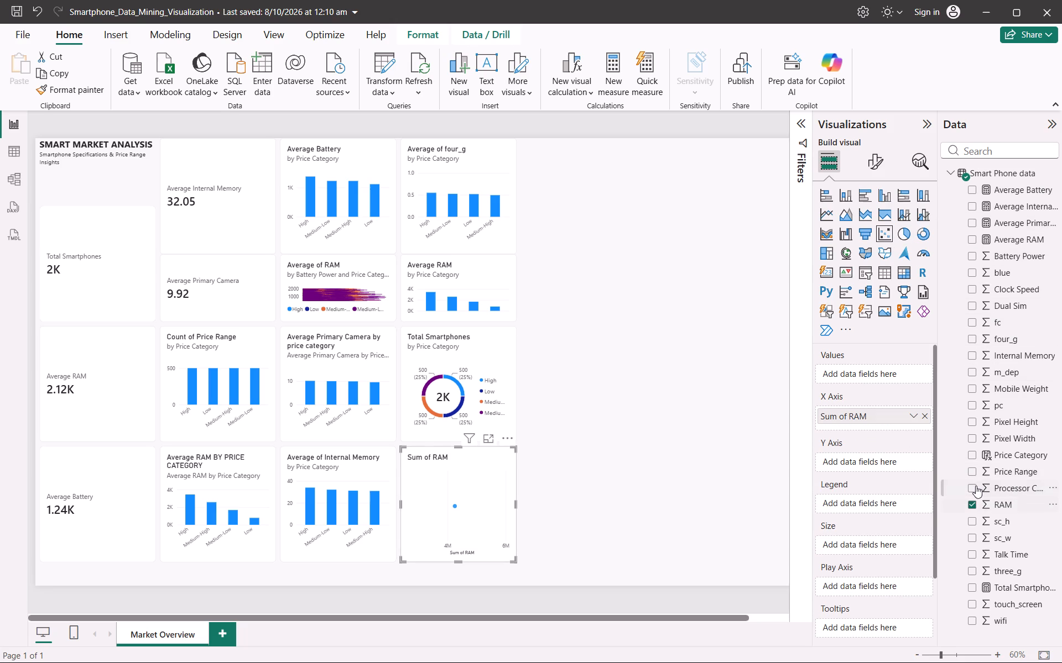
left_click(973, 256)
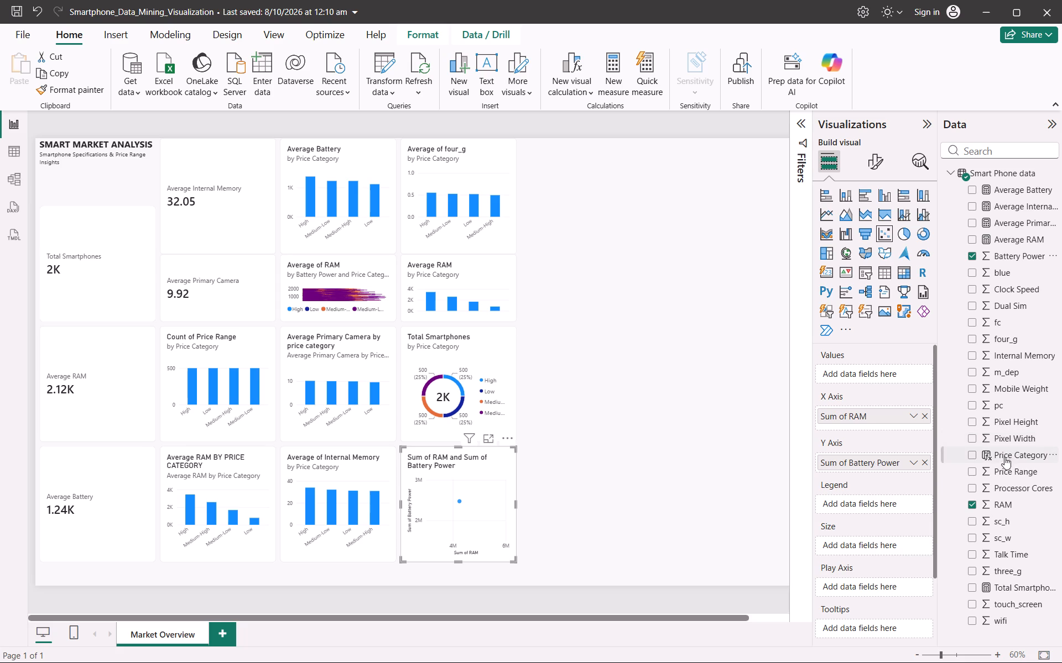
left_click_drag(995, 469, 870, 504)
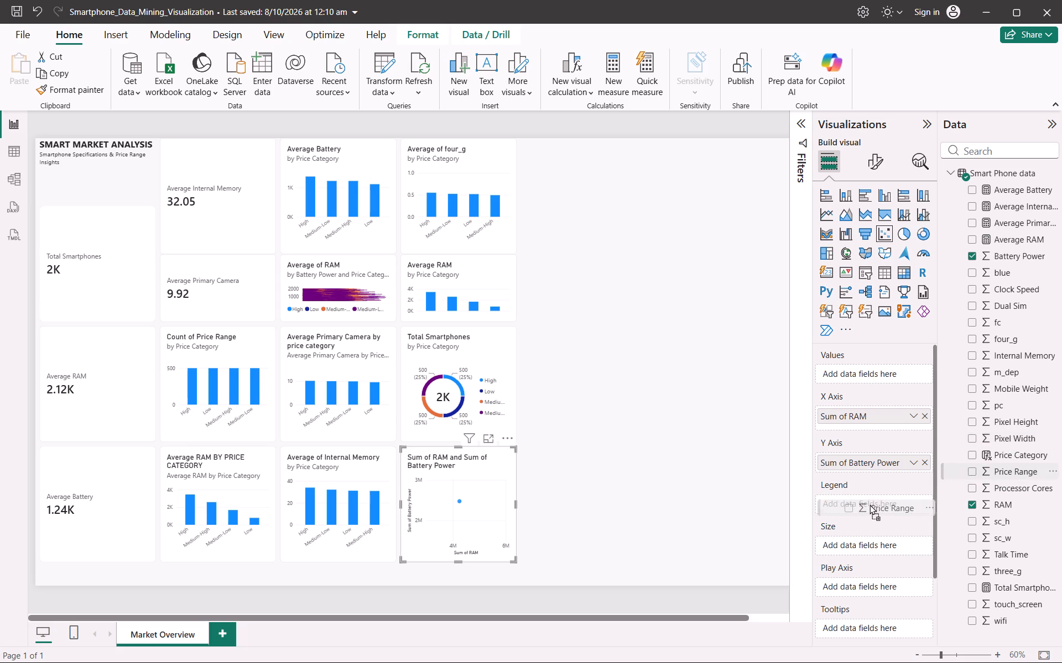
left_click_drag(870, 504, 863, 504)
left_click(642, 469)
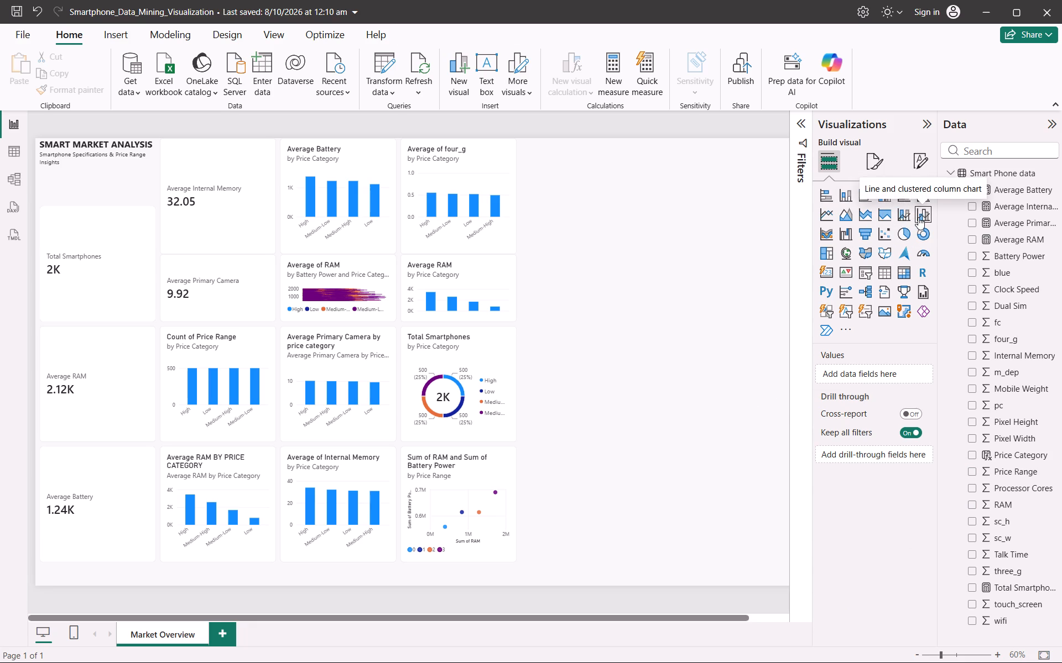
Add a line chart with Pixel Height on the X-axis and Average Battery on the Y-axis.
left_click(827, 215)
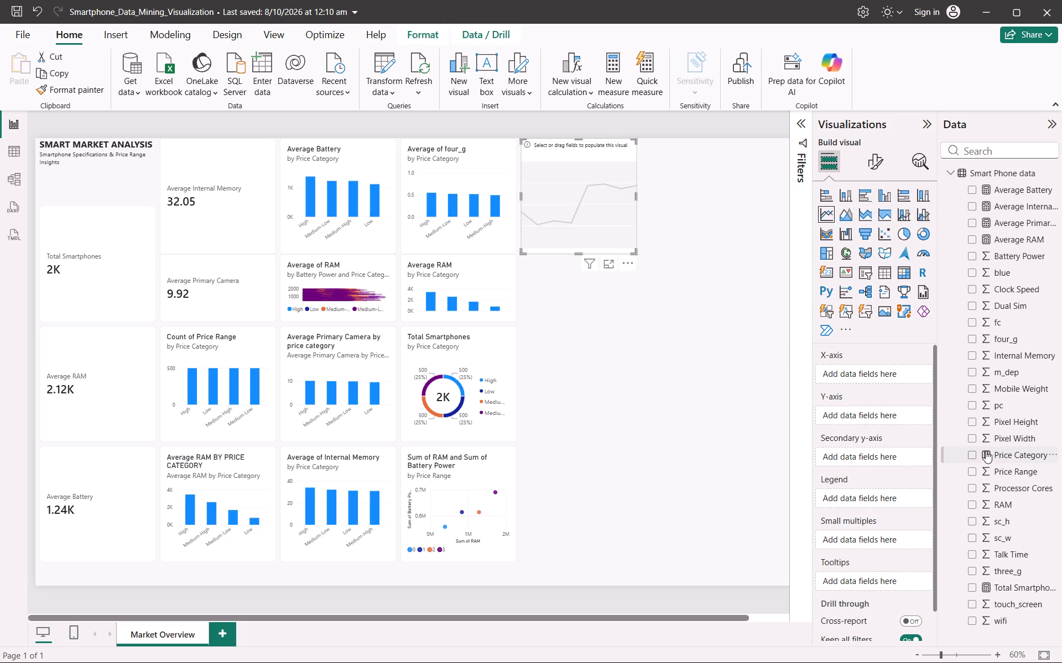
left_click(972, 423)
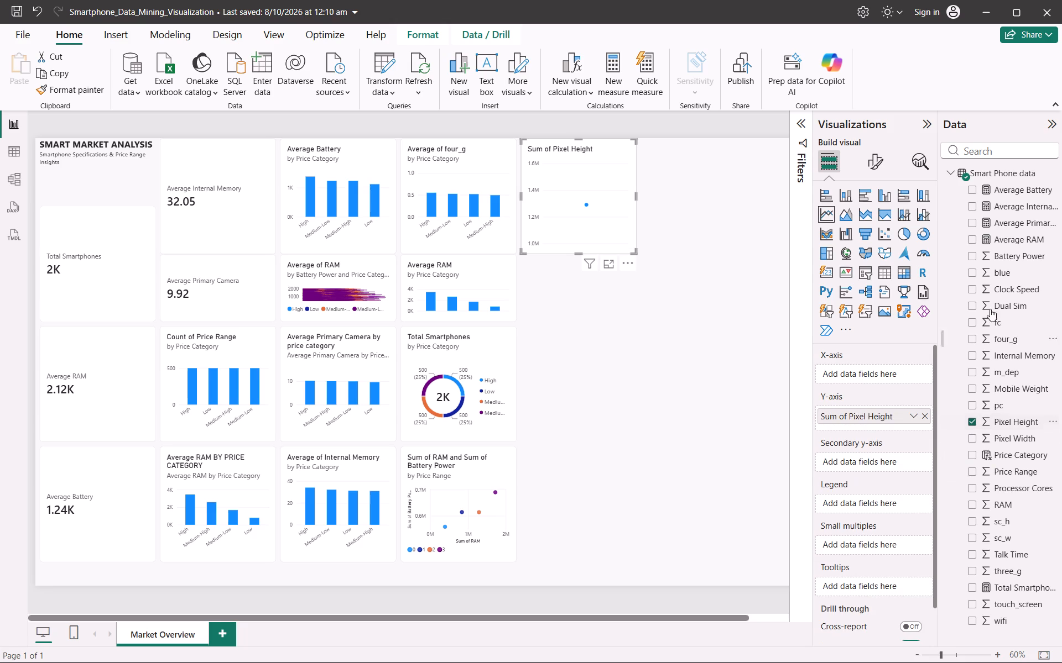
left_click(970, 188)
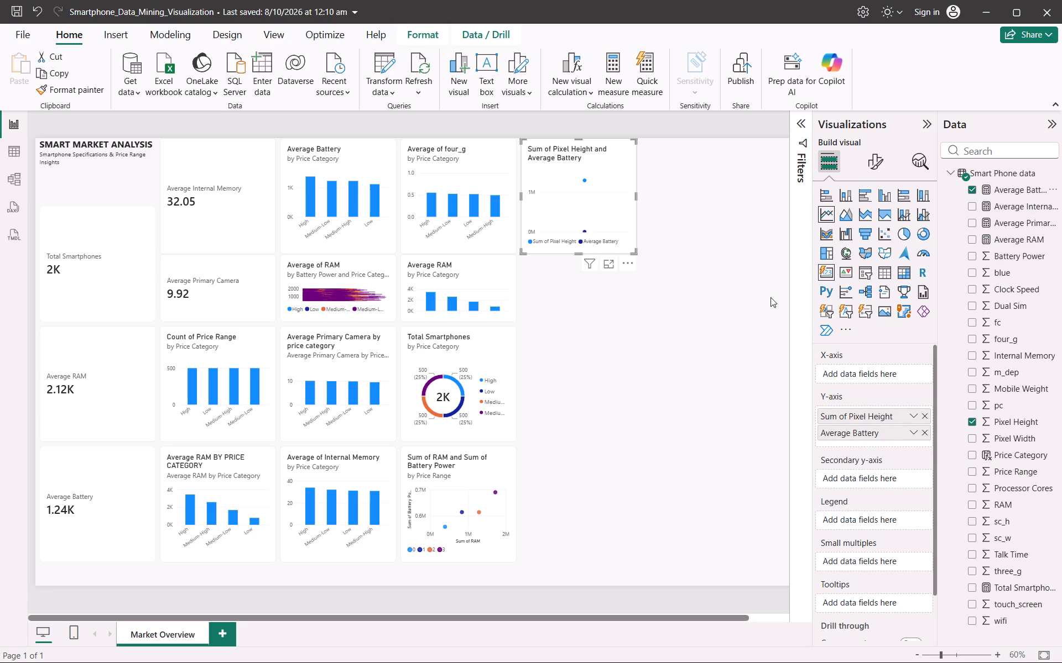
left_click(696, 336)
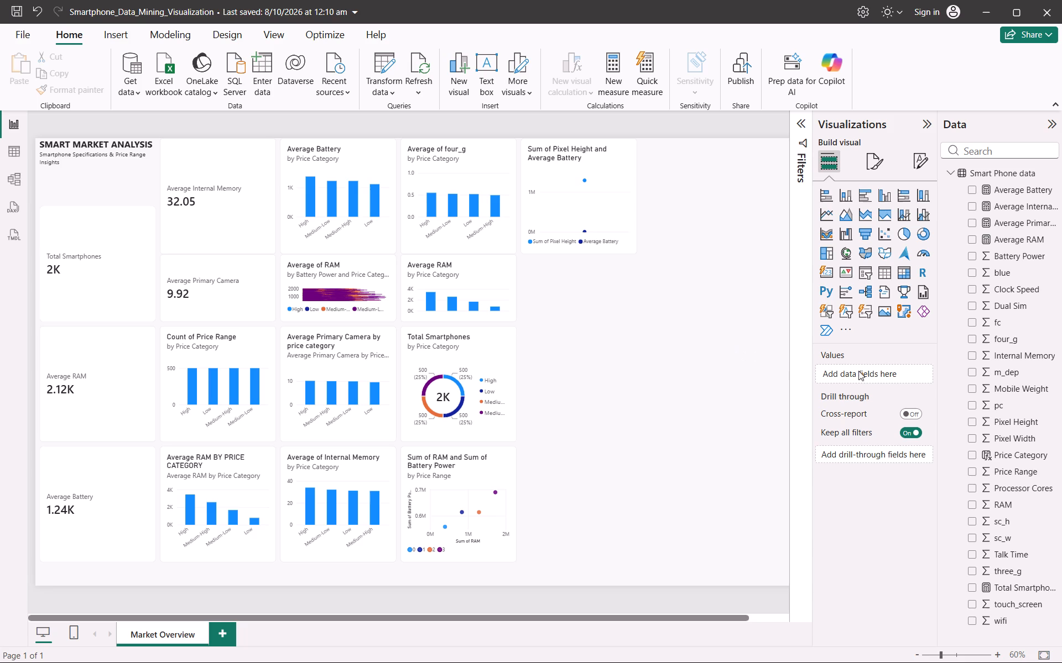
left_click(579, 200)
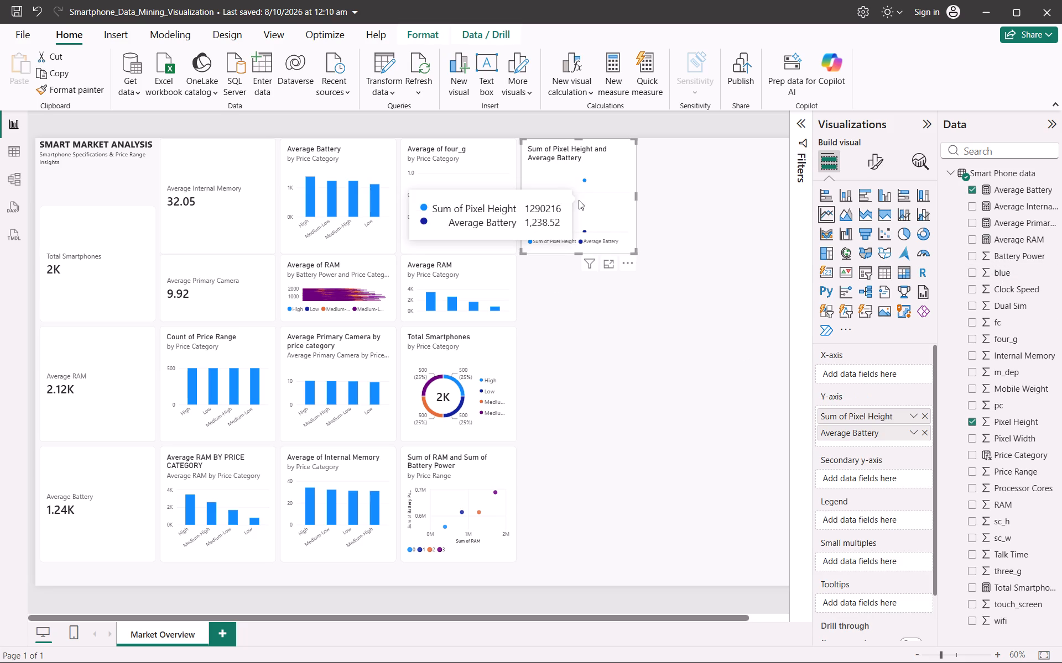
left_click(600, 201)
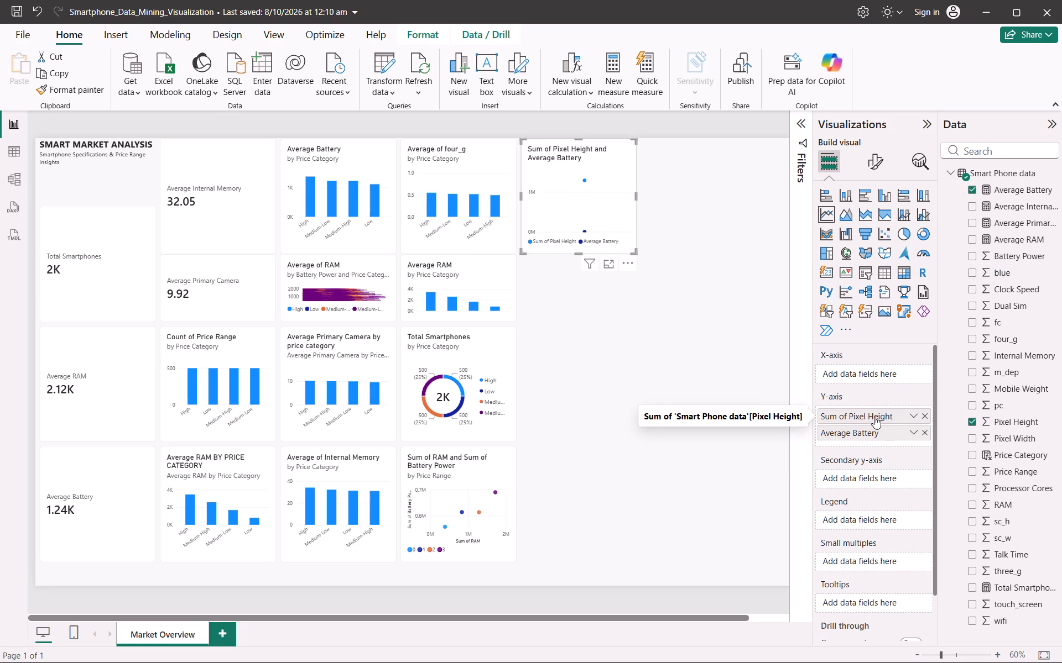
left_click_drag(867, 418, 862, 380)
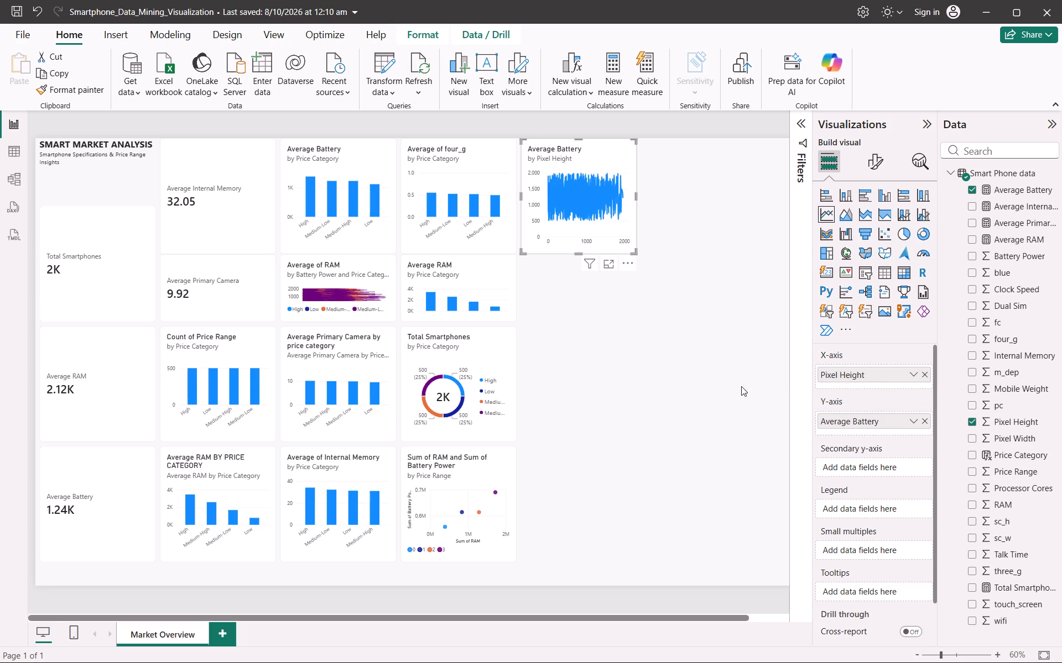
left_click(710, 298)
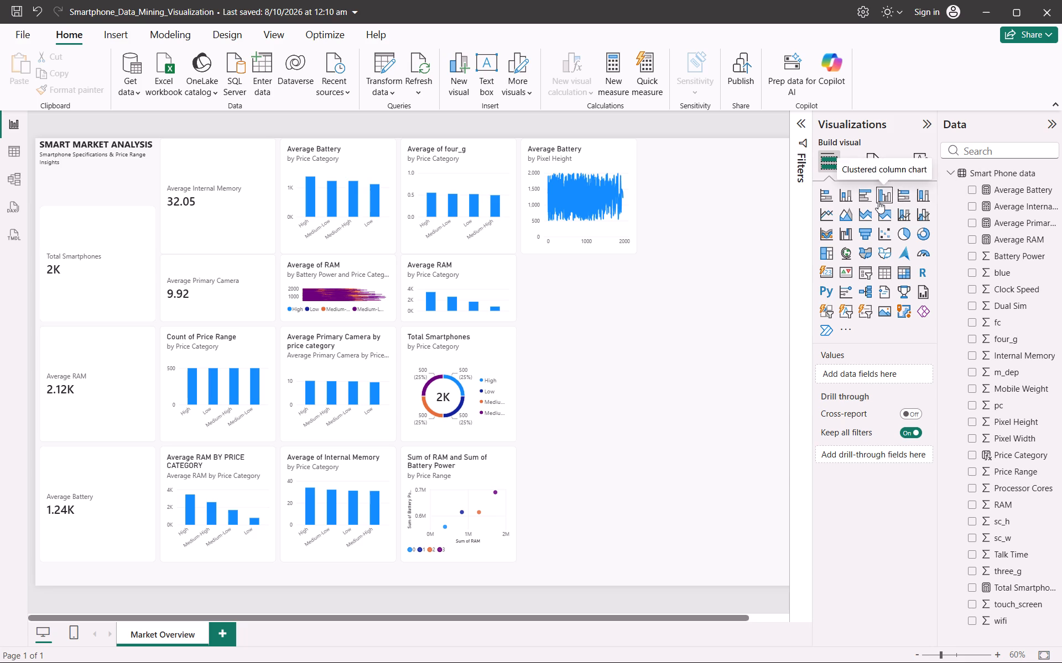
Add a stacked column chart with Price Range on the X-axis and Total Smartphones on the Y-axis.
left_click(848, 201)
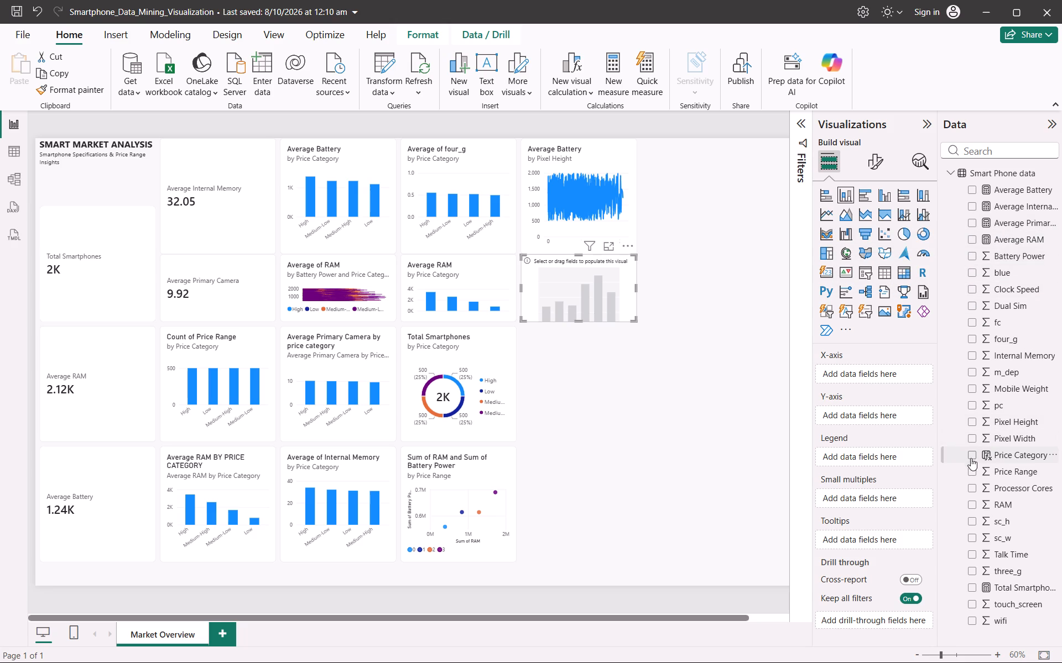
left_click(971, 476)
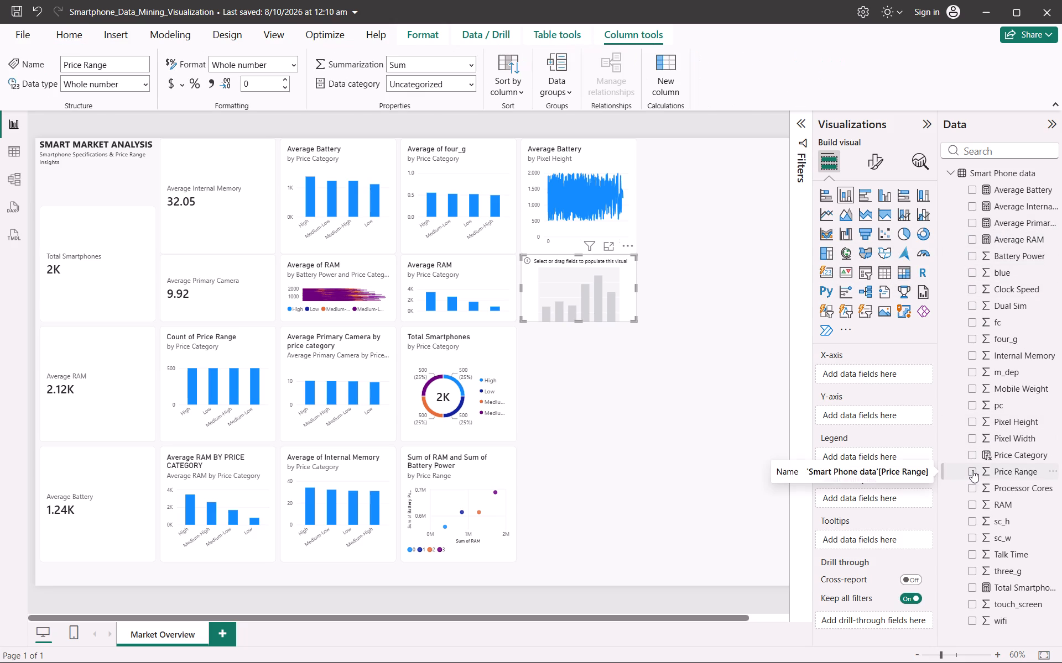
left_click(972, 470)
left_click_drag(873, 422, 871, 380)
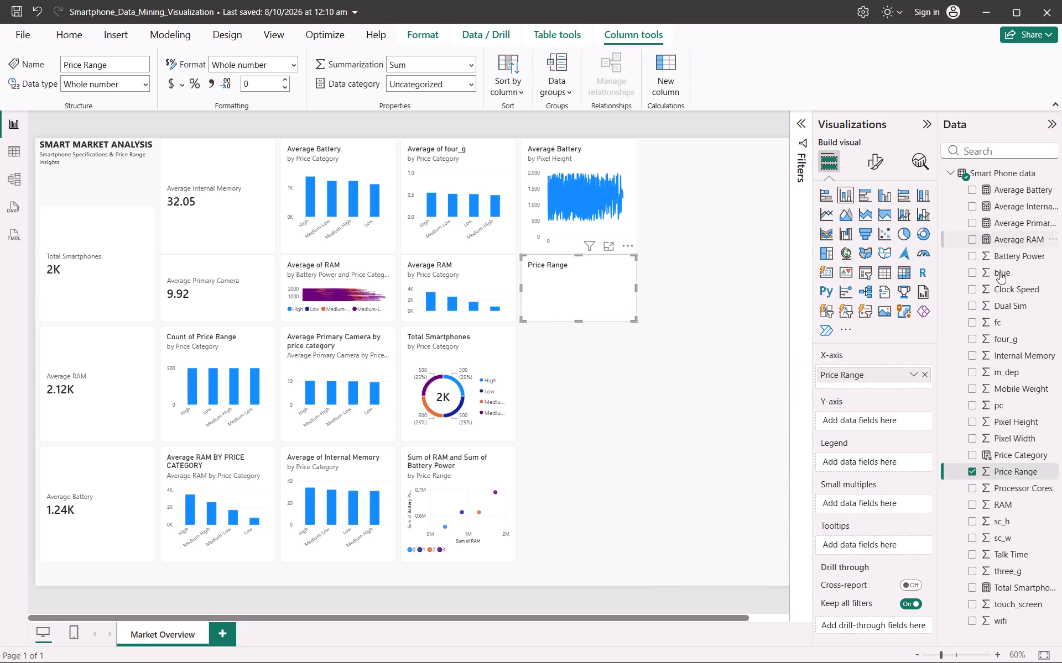
left_click(971, 585)
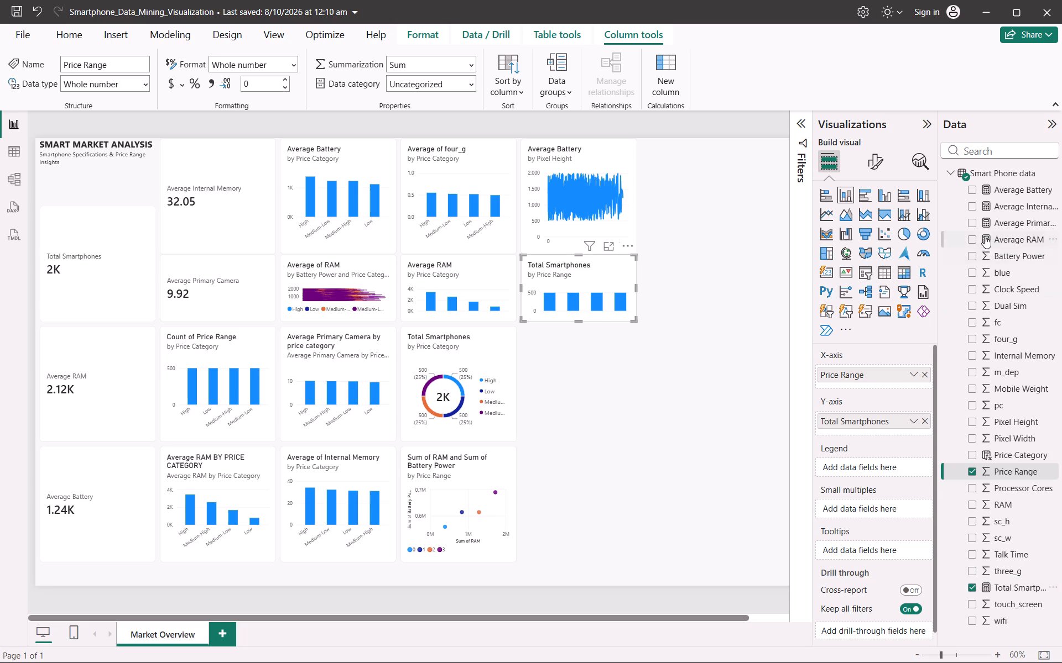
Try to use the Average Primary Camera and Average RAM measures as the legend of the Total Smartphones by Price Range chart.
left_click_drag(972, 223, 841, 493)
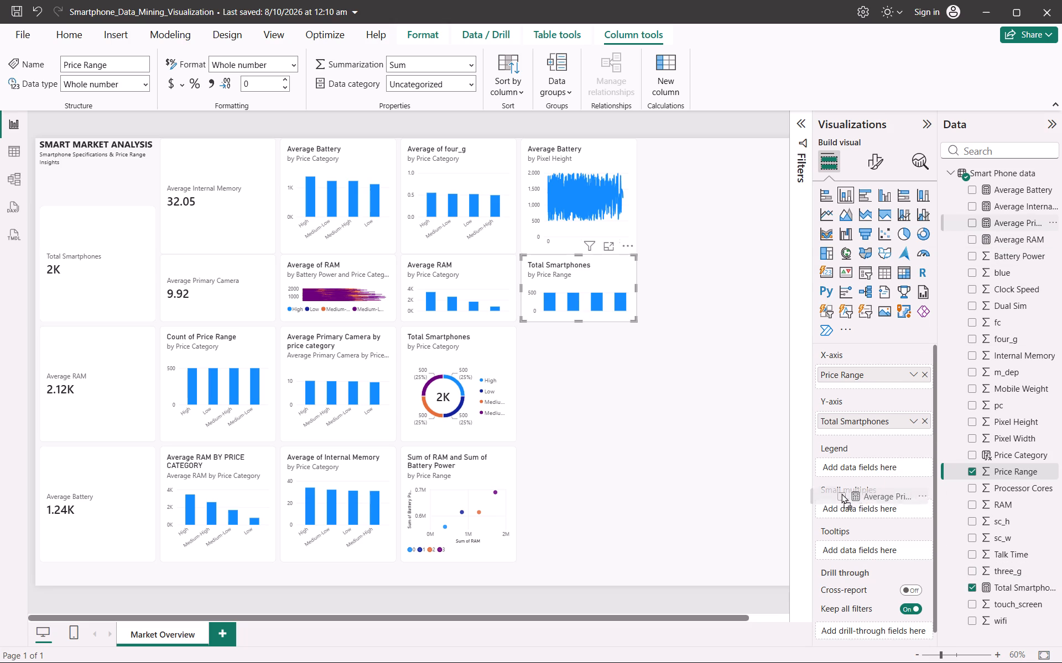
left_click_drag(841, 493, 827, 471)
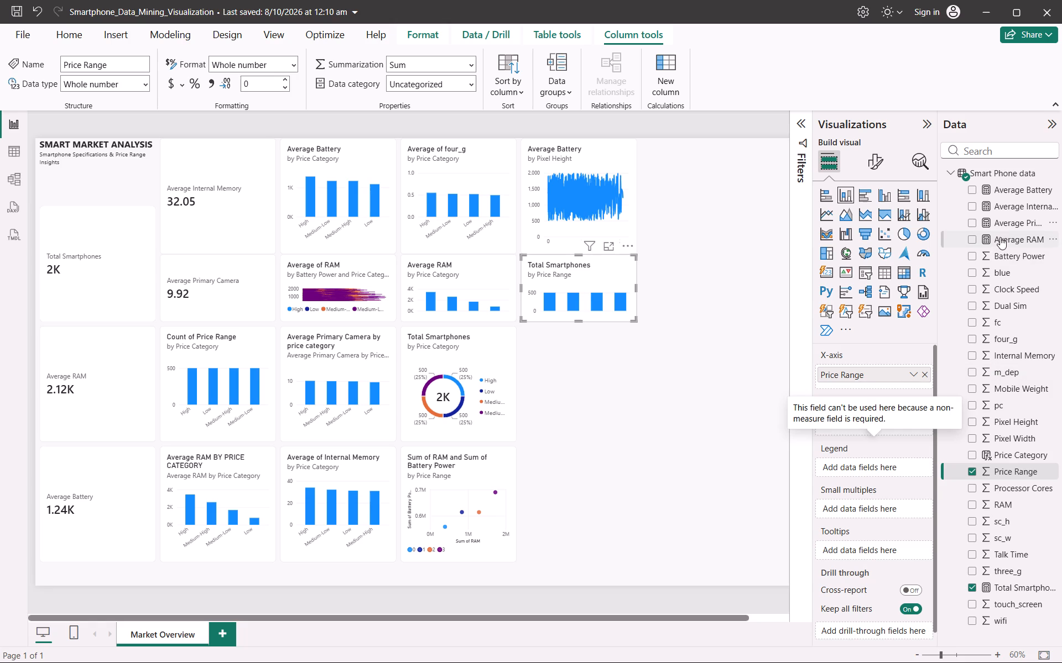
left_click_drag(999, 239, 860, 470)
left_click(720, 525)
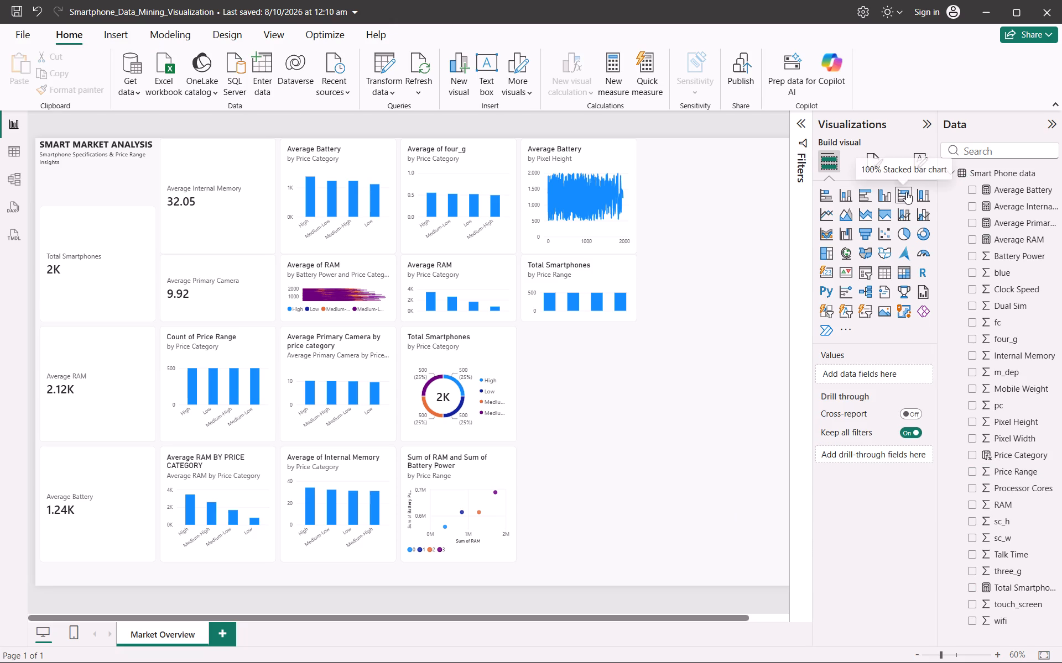
Add a line and clustered column chart with Processor Cores on the X-axis, Total Smartphones as columns and Average Primary Camera as the line.
left_click(923, 221)
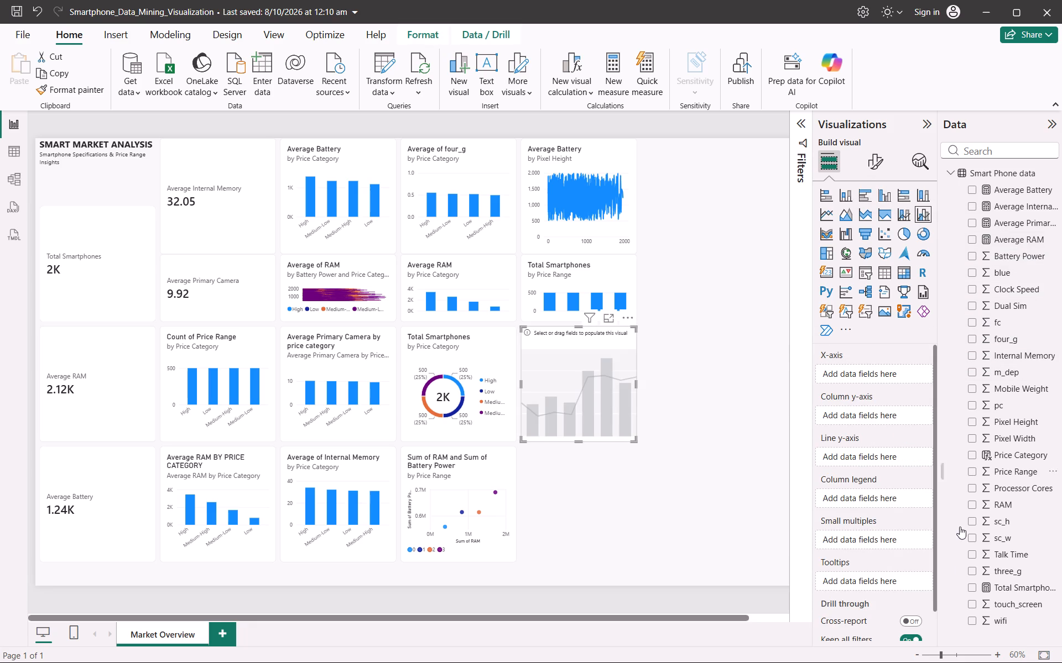
left_click(973, 492)
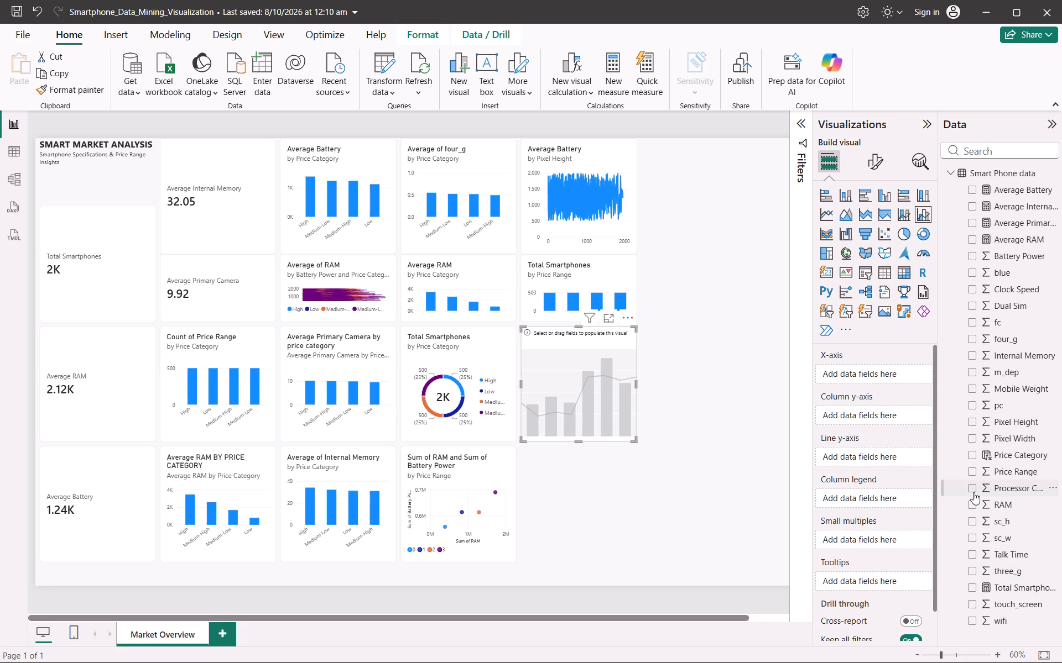
left_click(973, 489)
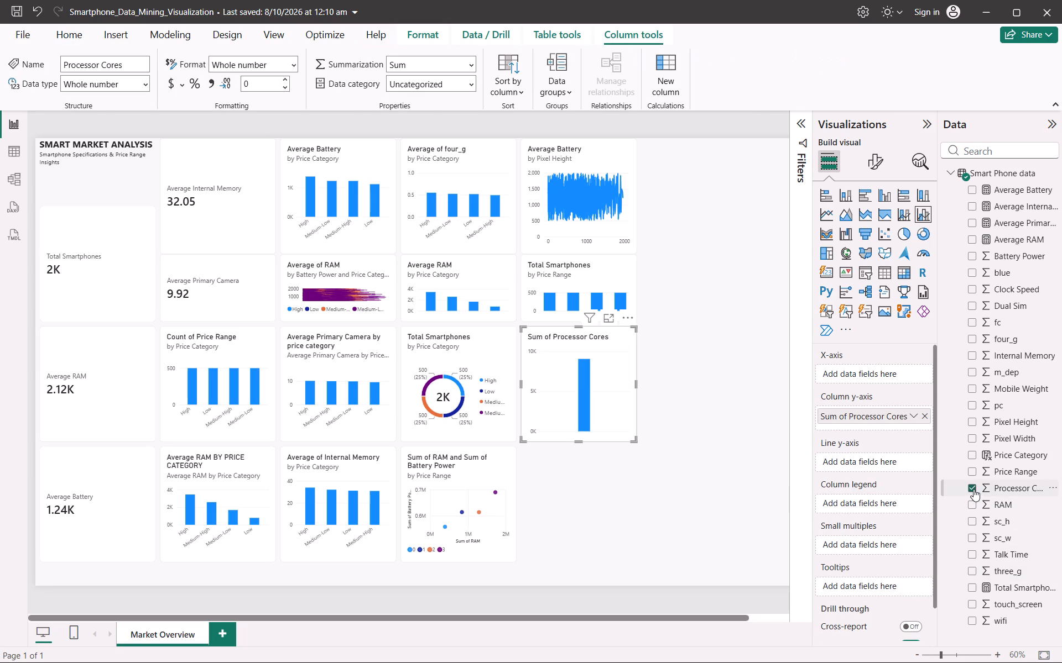
left_click_drag(875, 418, 870, 378)
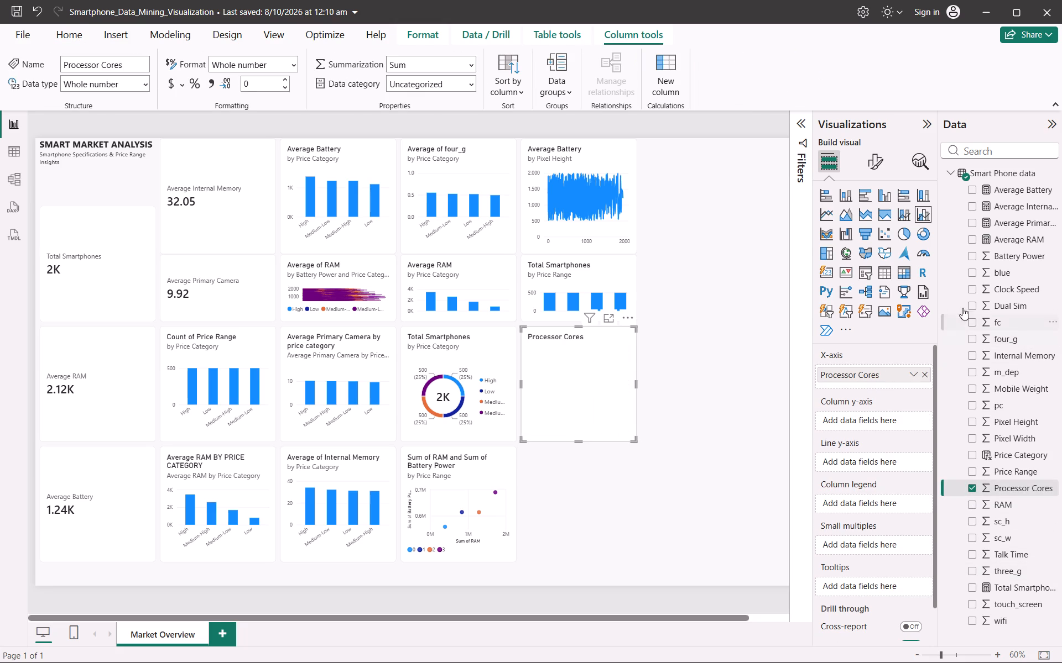
left_click(975, 587)
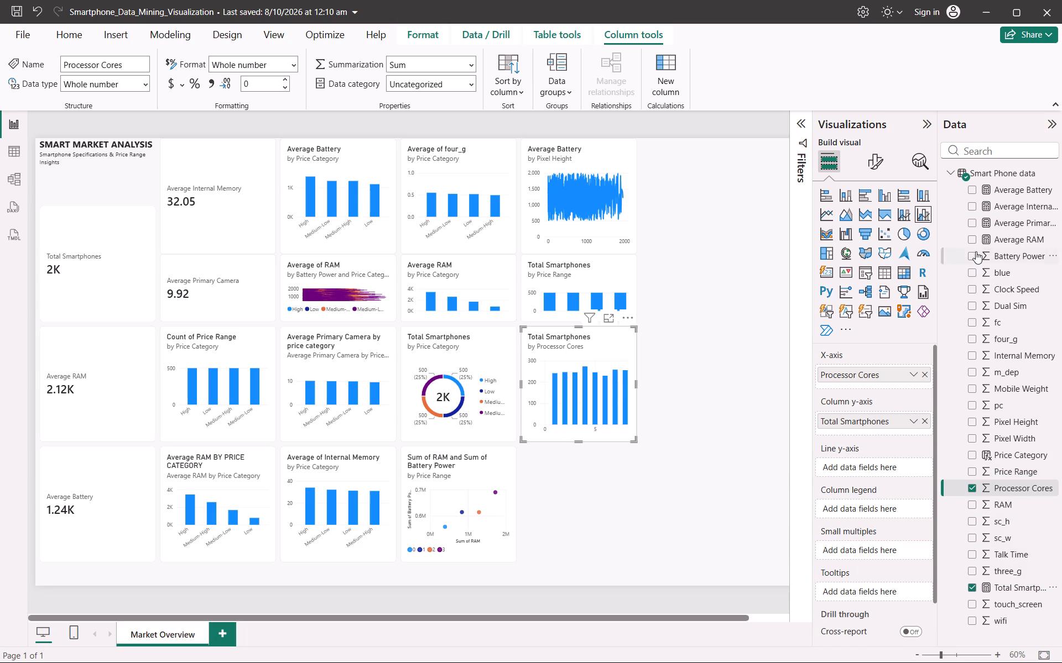
left_click(972, 225)
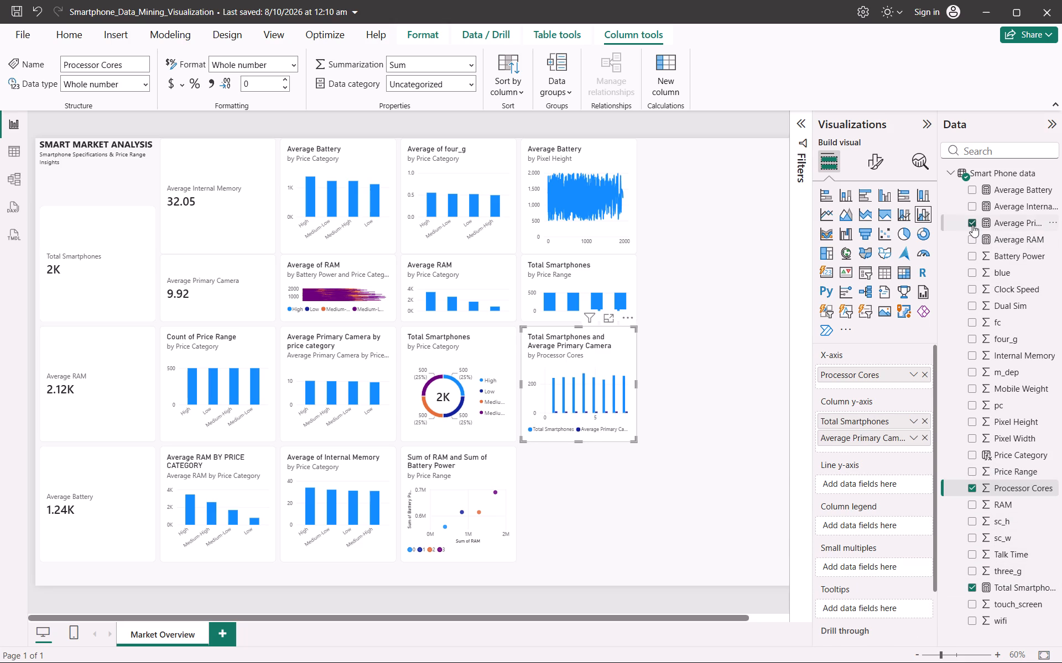
left_click_drag(865, 439, 866, 472)
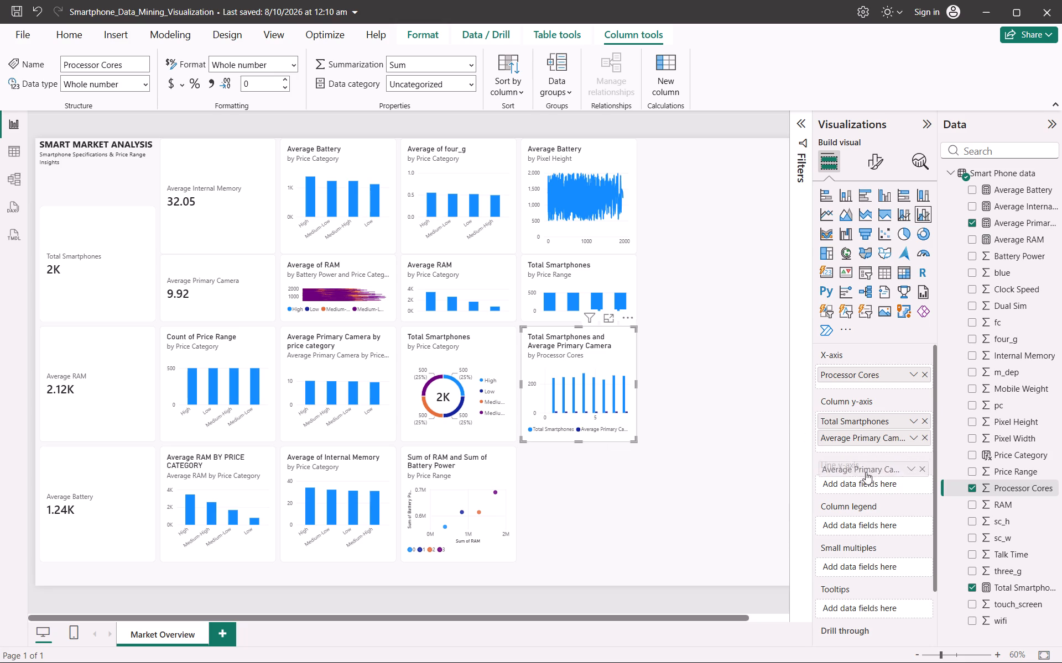
left_click_drag(866, 472, 863, 487)
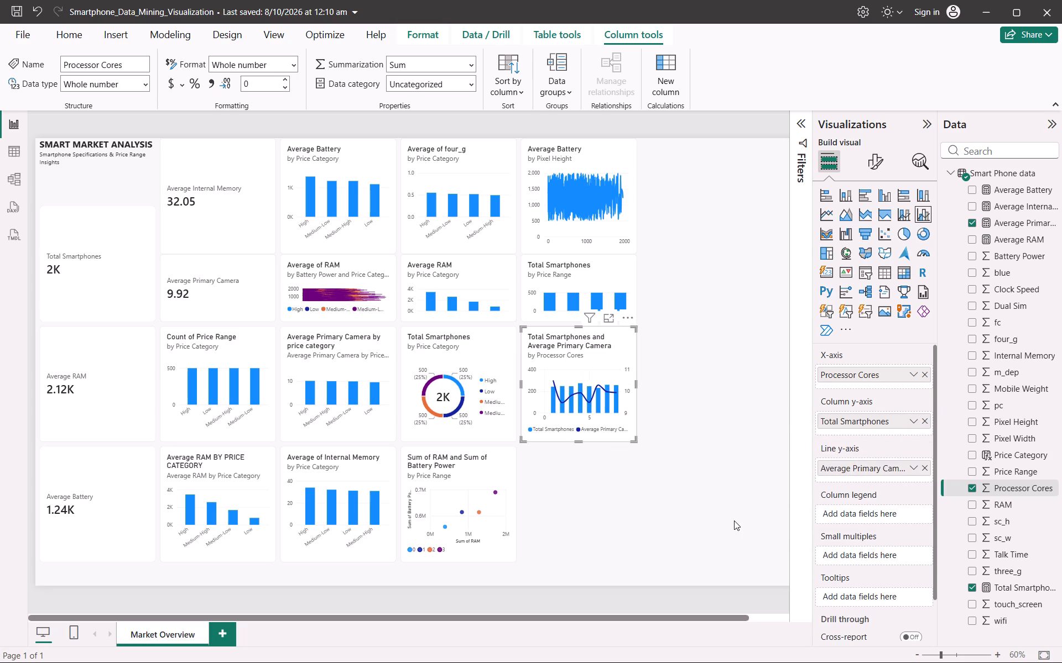
left_click(709, 520)
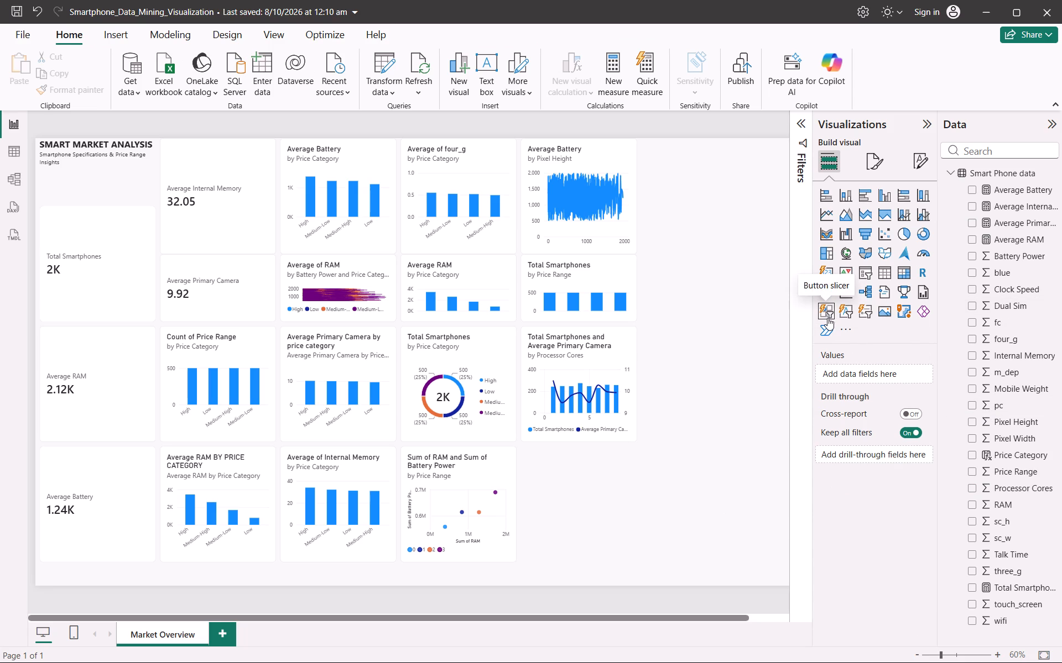
Add a treemap with Price Category as the category and Total Smartphones as the values.
left_click(827, 254)
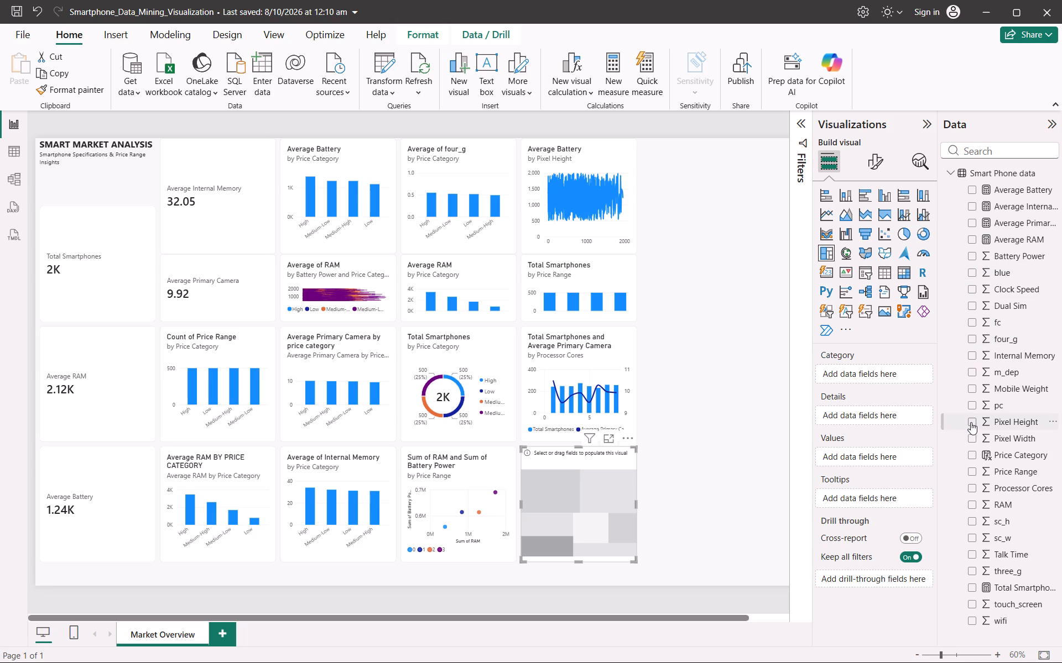
left_click(970, 457)
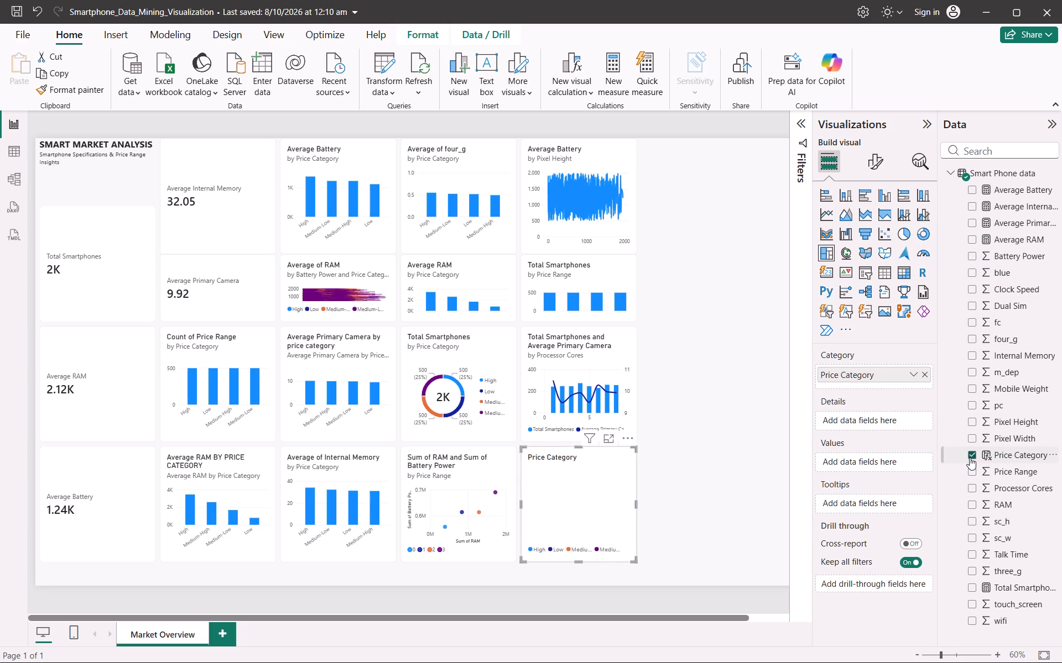
left_click(972, 585)
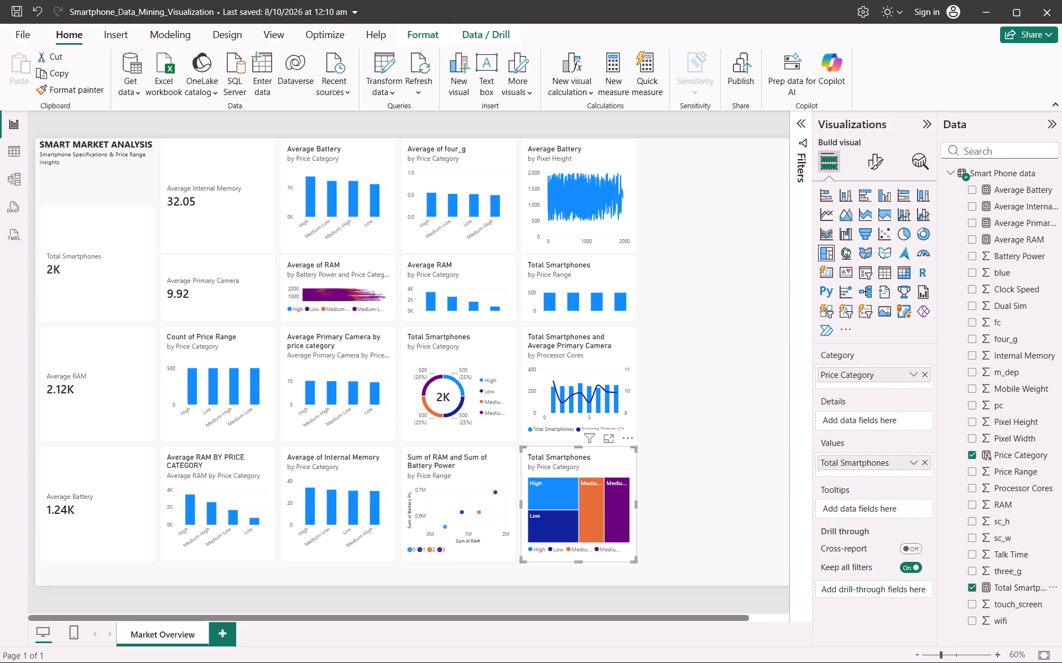
left_click(706, 497)
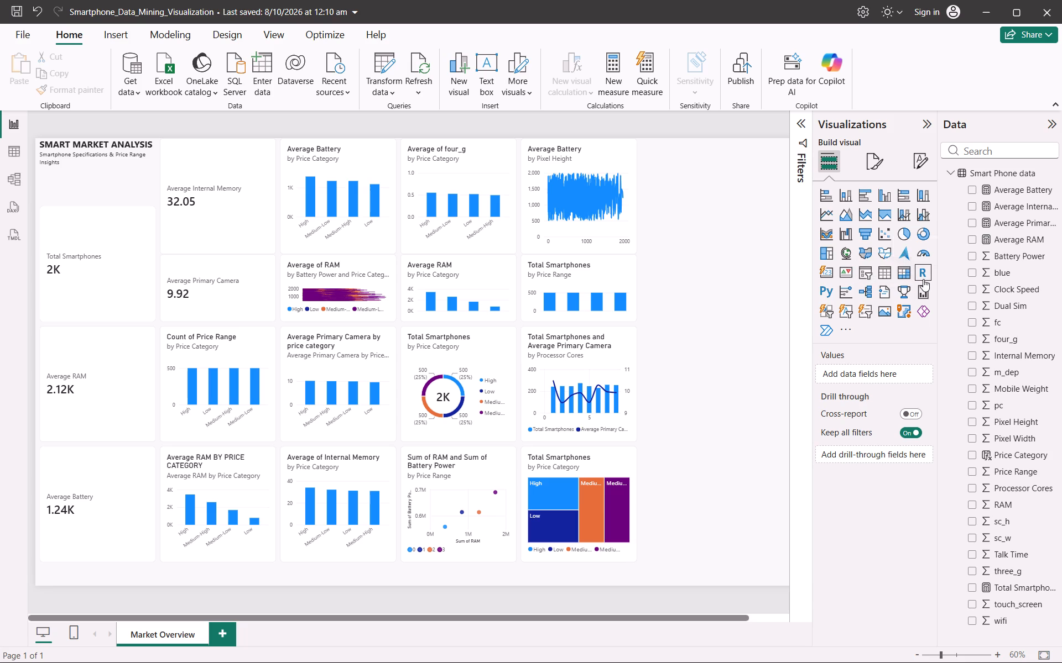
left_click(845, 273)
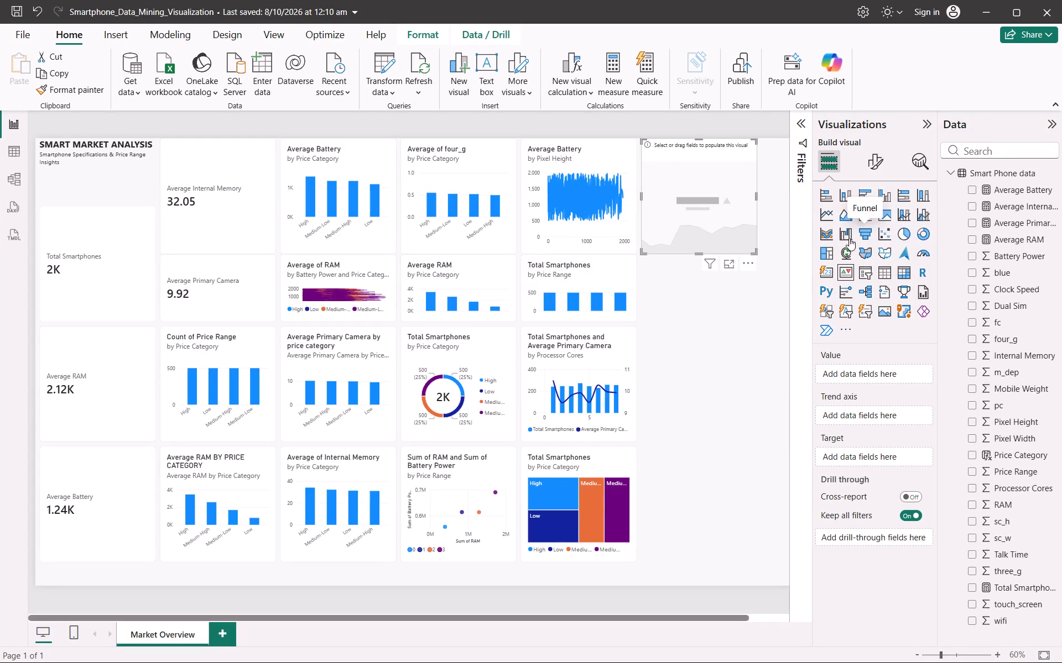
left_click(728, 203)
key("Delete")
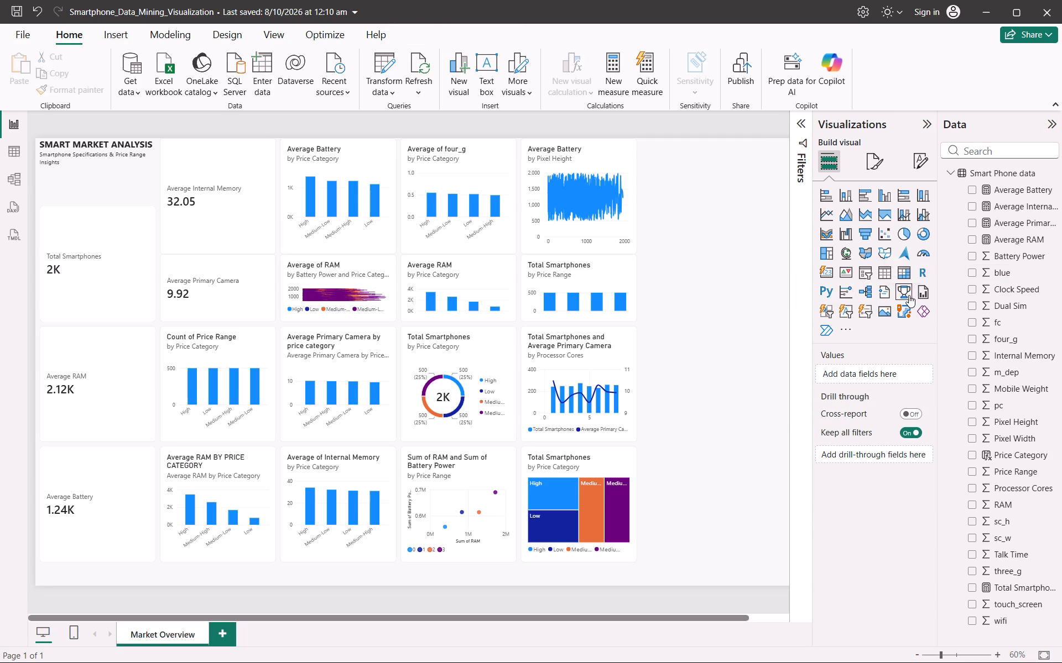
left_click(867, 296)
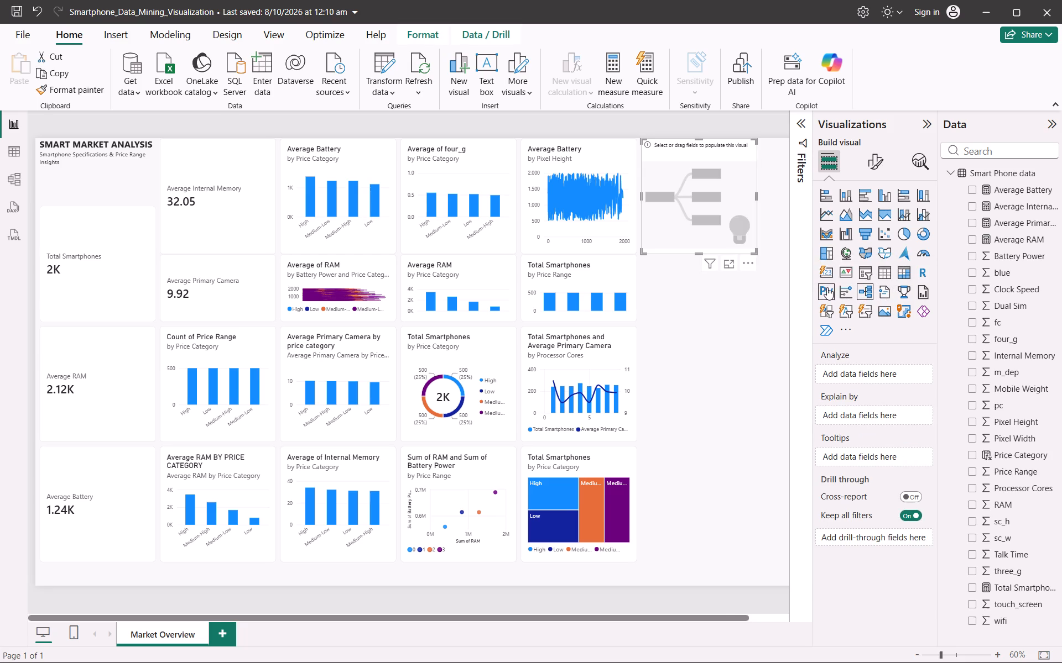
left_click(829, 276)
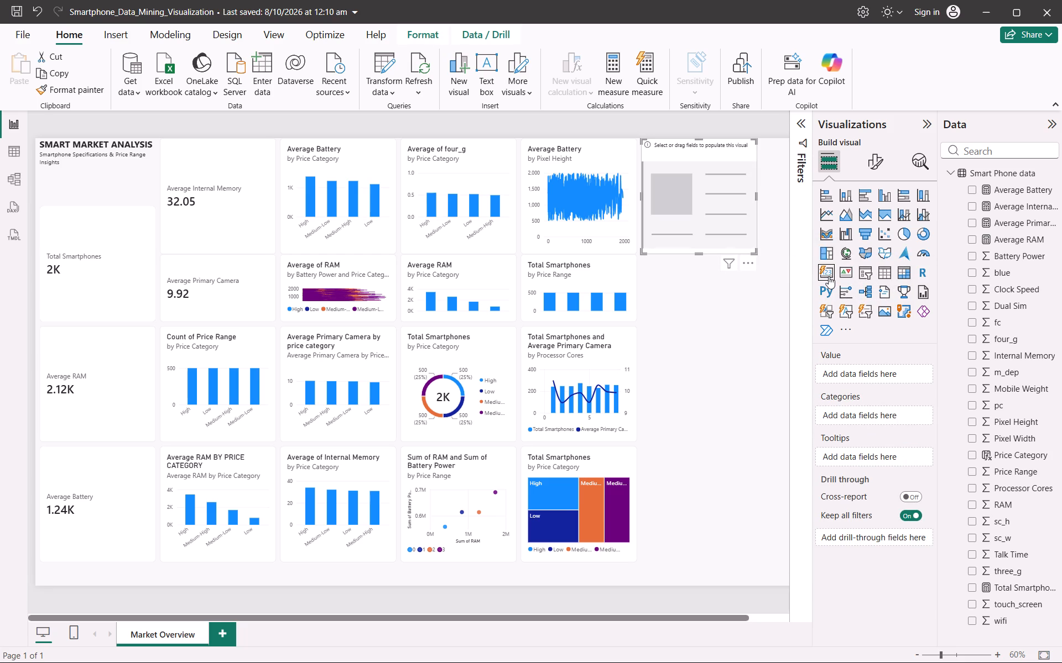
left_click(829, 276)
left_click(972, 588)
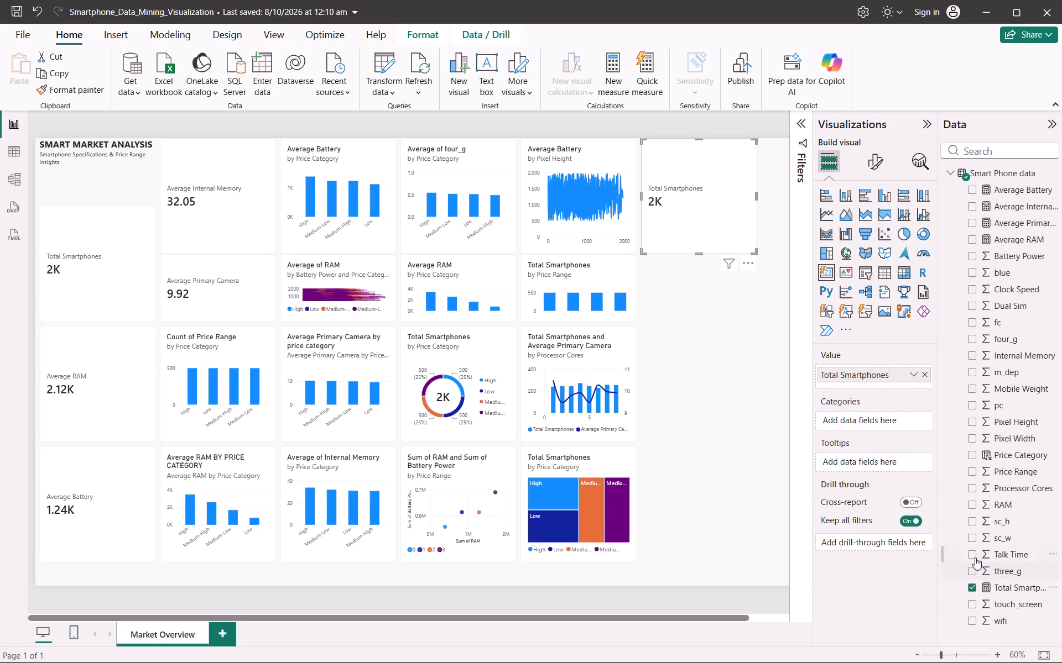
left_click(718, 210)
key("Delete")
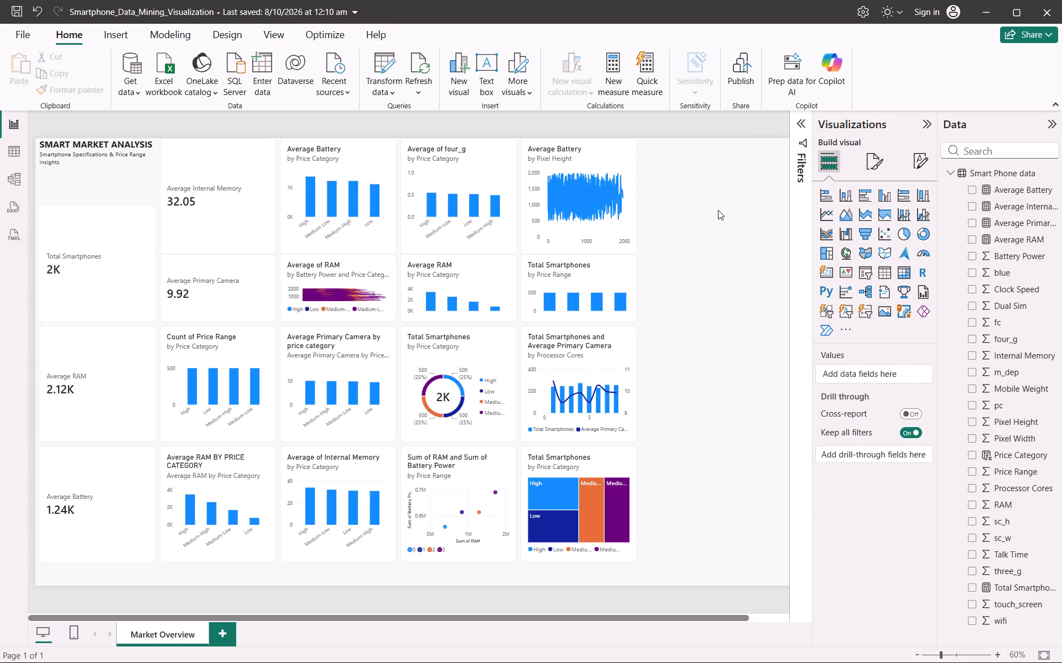
Add a matrix with Price Category as rows and Average RAM, Average Primary Camera, Average Internal Memory and Average Battery as values.
left_click(897, 275)
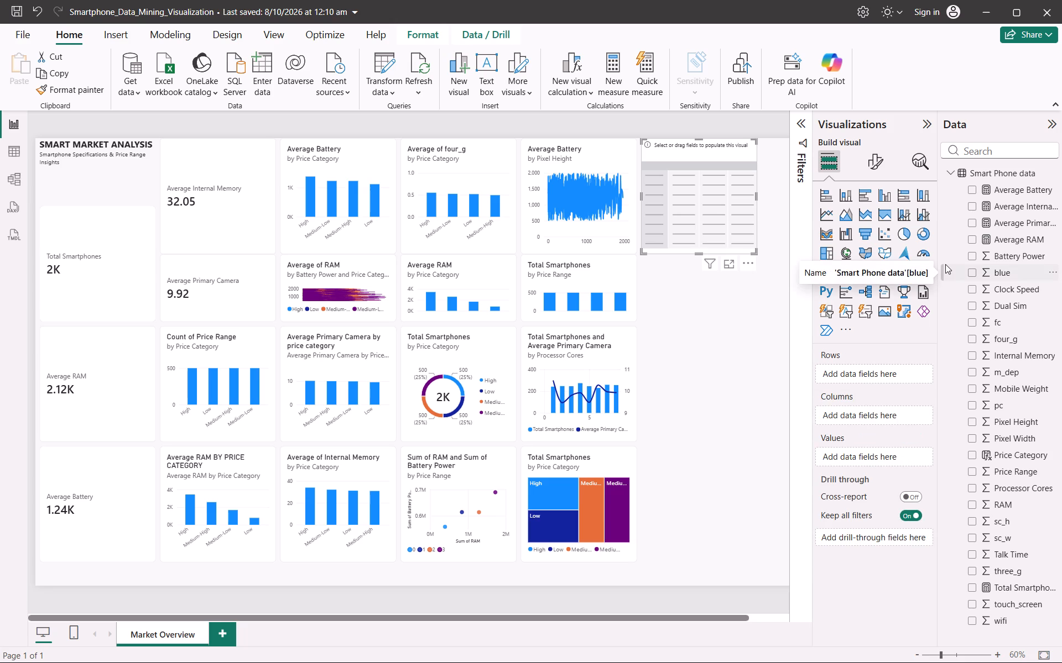
left_click(971, 457)
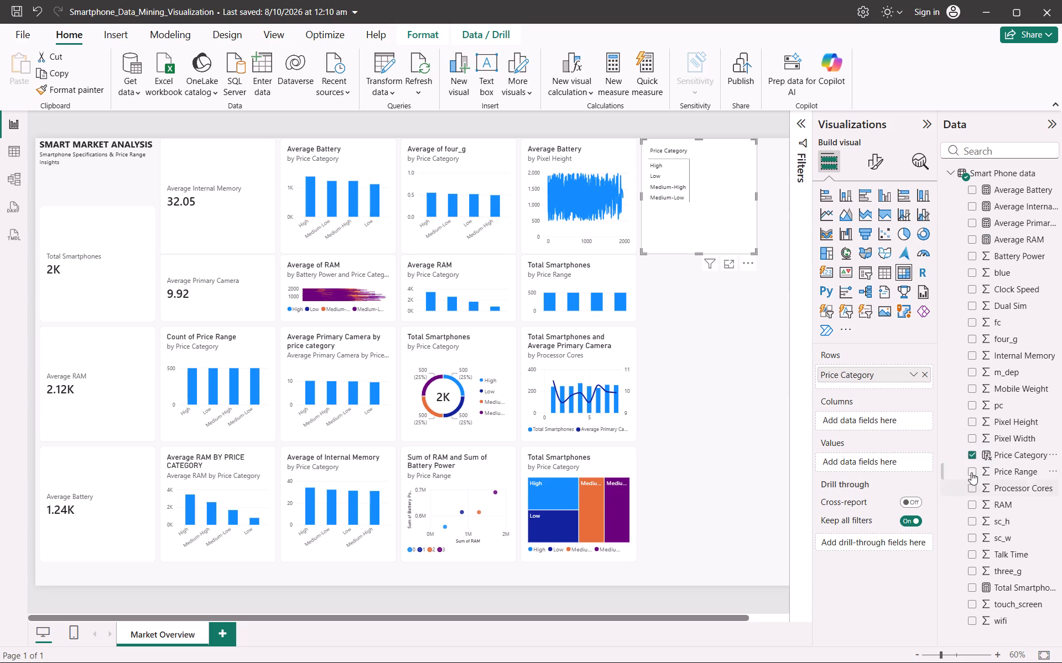
left_click(975, 242)
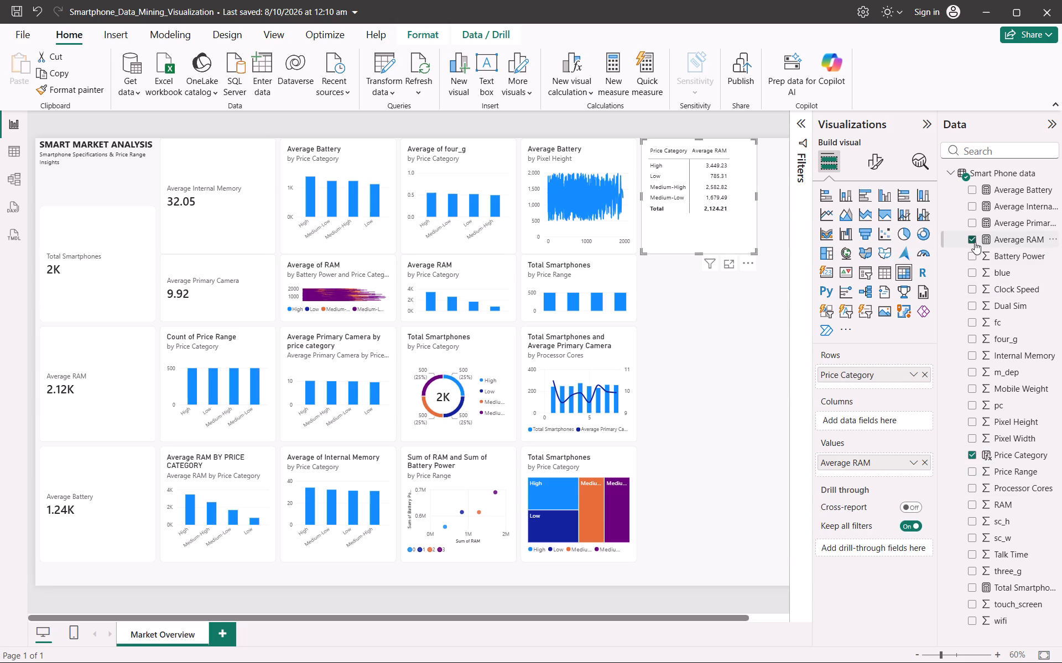
left_click(971, 222)
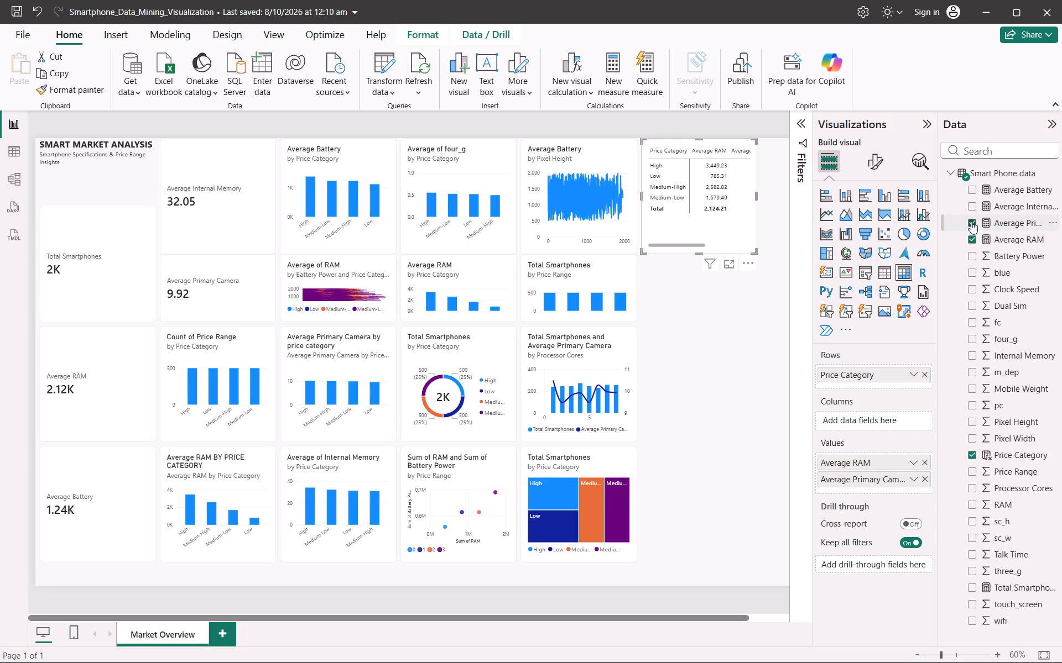
left_click(972, 203)
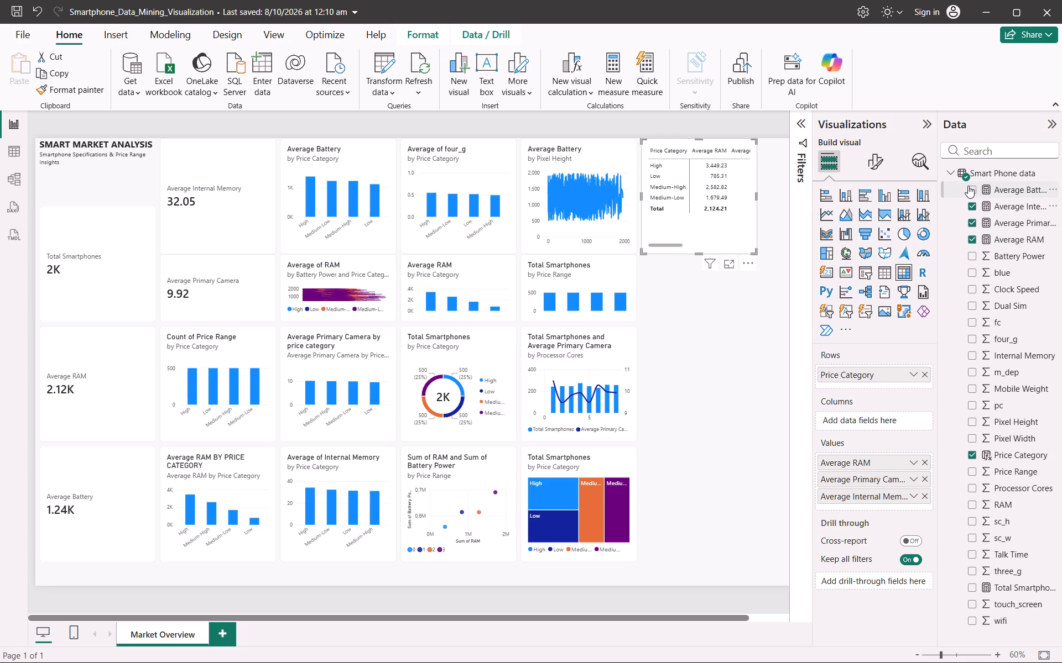
left_click(970, 188)
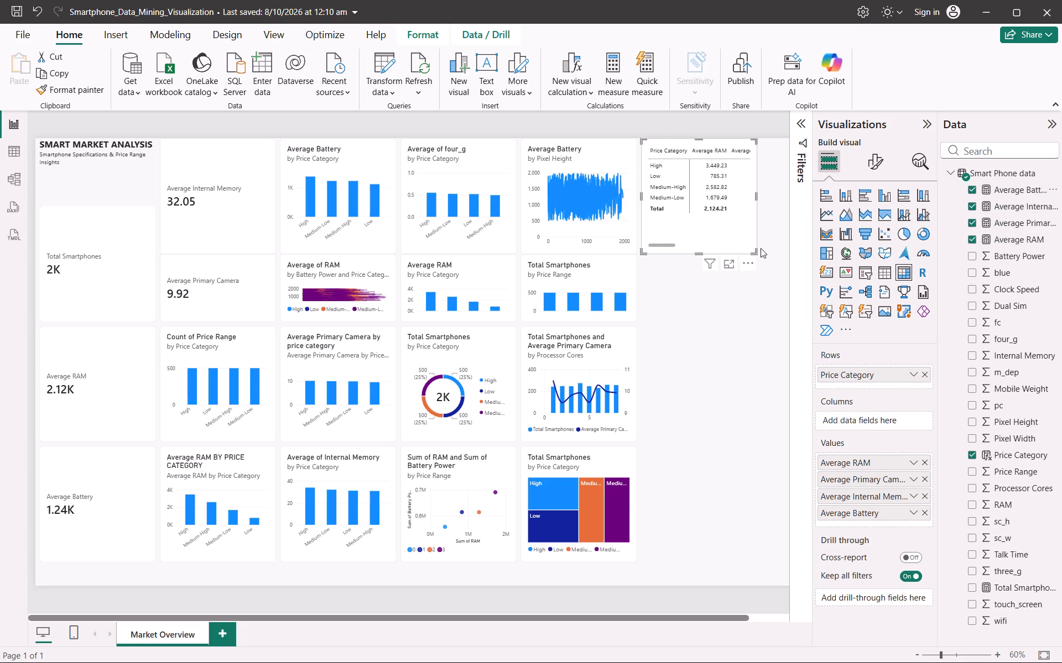
Widen the Price Category matrix, with its lower edge aligned to that of the Average Battery by Pixel Height chart.
left_click_drag(756, 251, 812, 308)
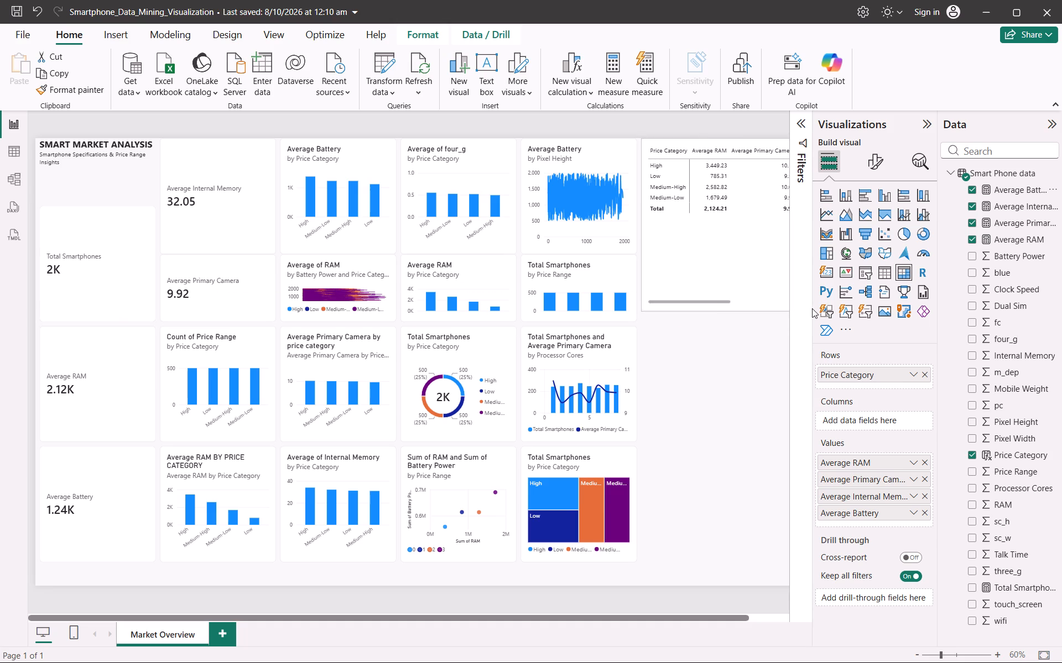
left_click_drag(812, 308, 726, 334)
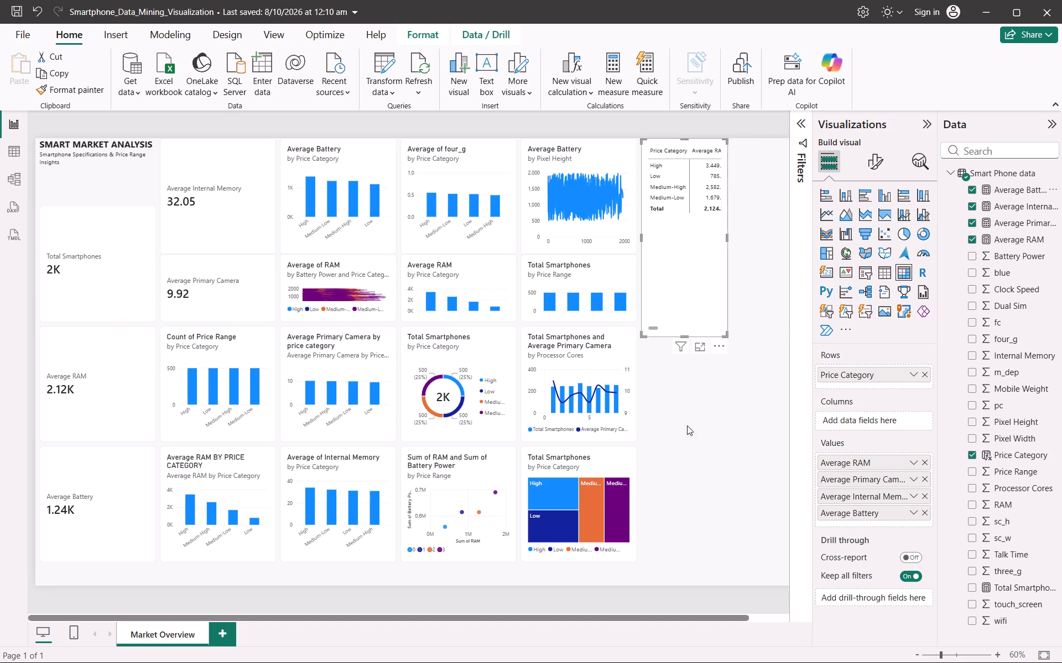
left_click_drag(683, 428, 645, 431)
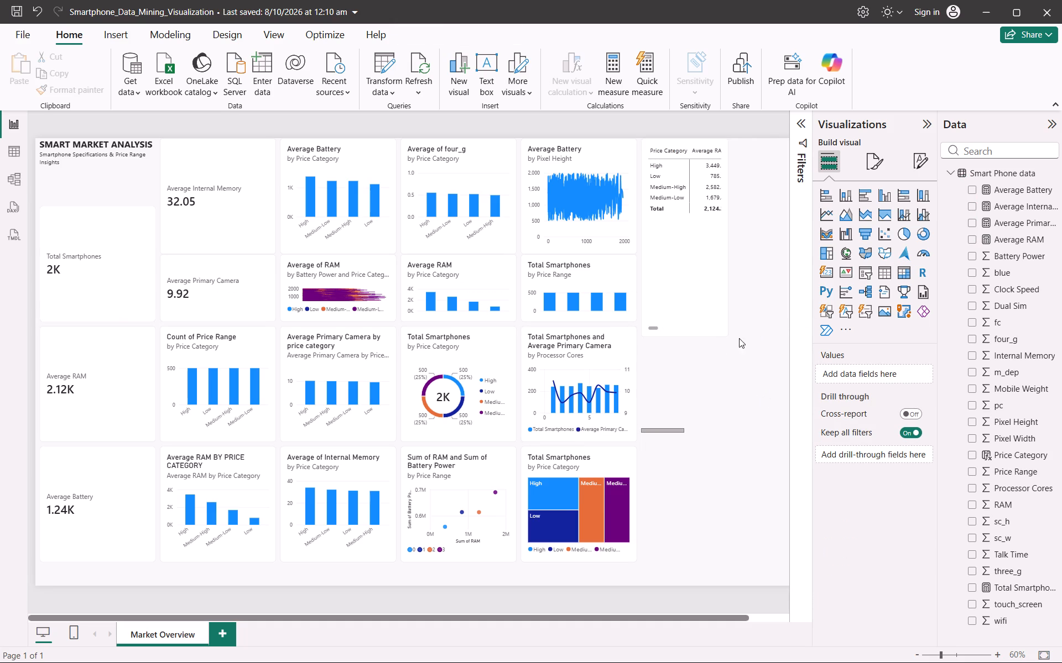
left_click(717, 322)
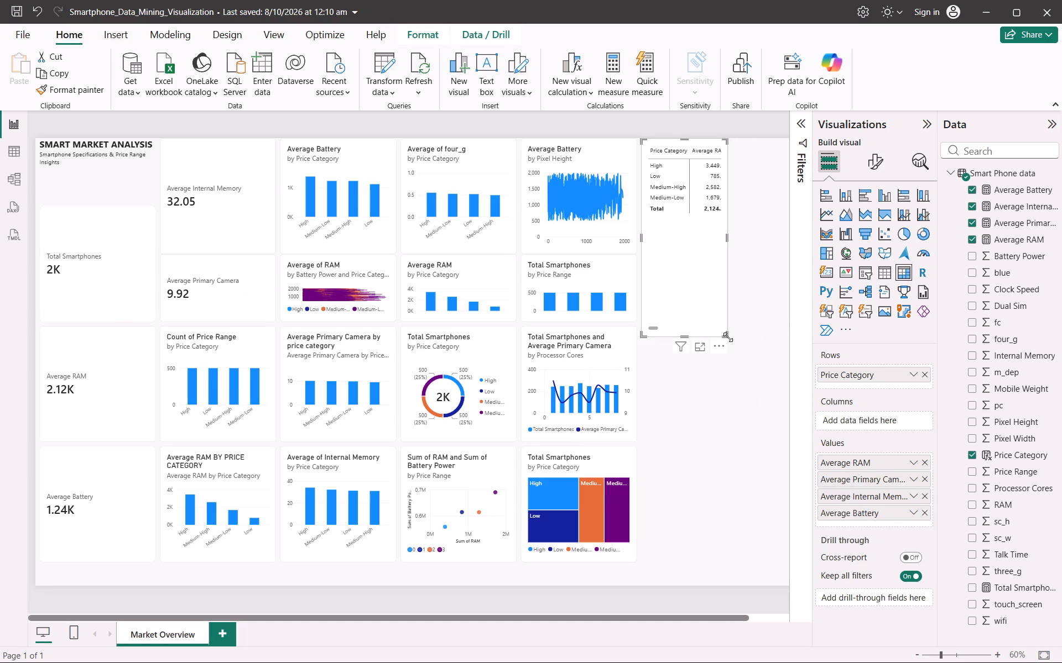
left_click_drag(728, 337, 813, 248)
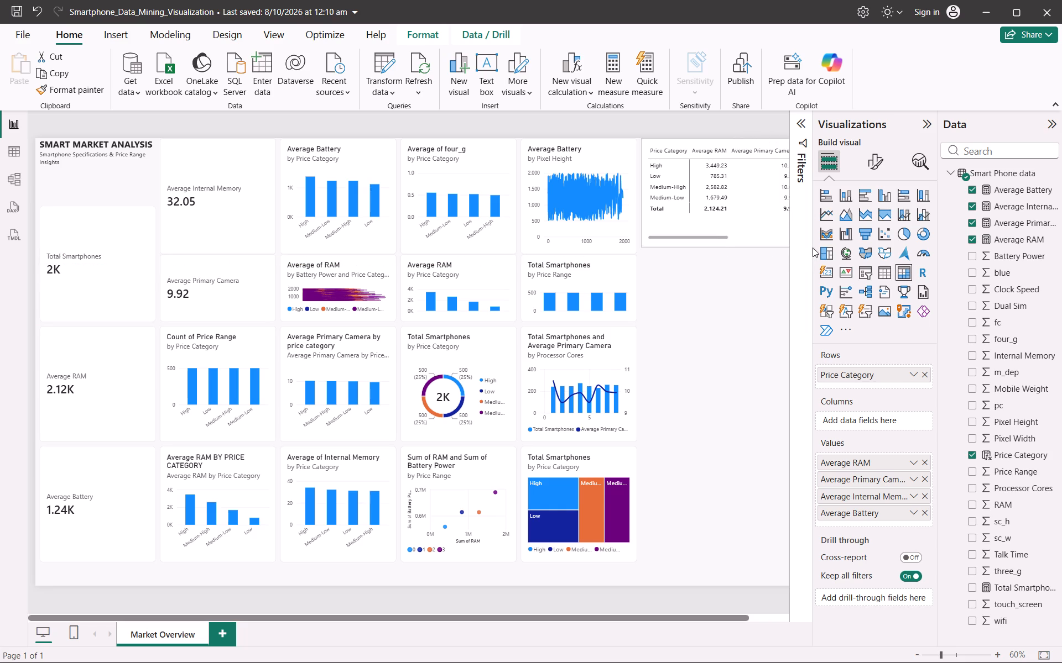
left_click_drag(813, 248, 852, 252)
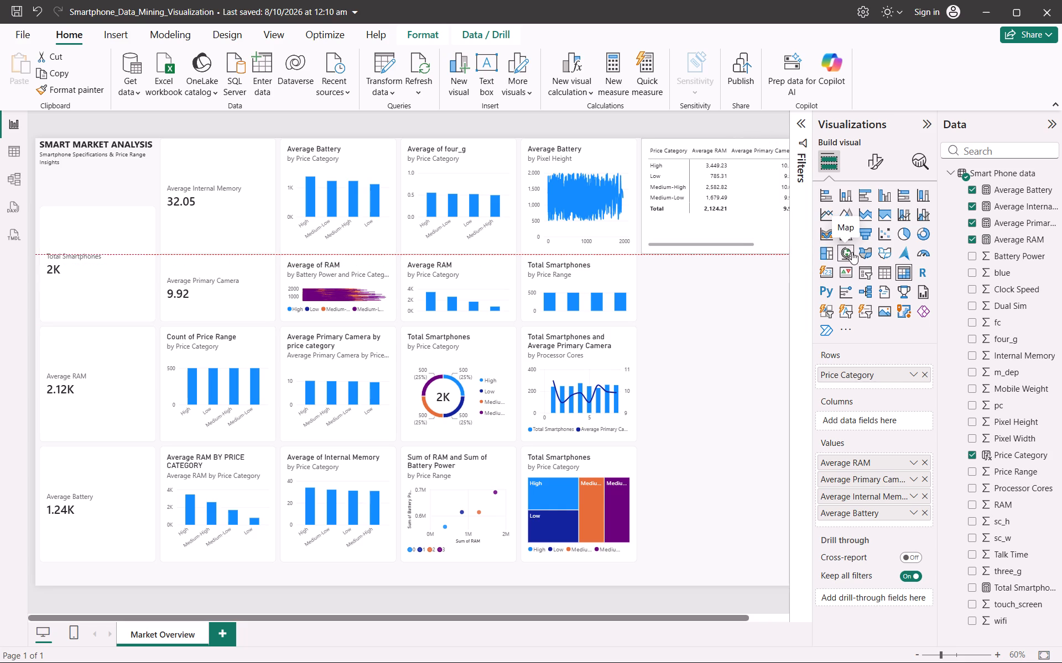
left_click_drag(852, 252, 853, 252)
left_click_drag(687, 314, 707, 322)
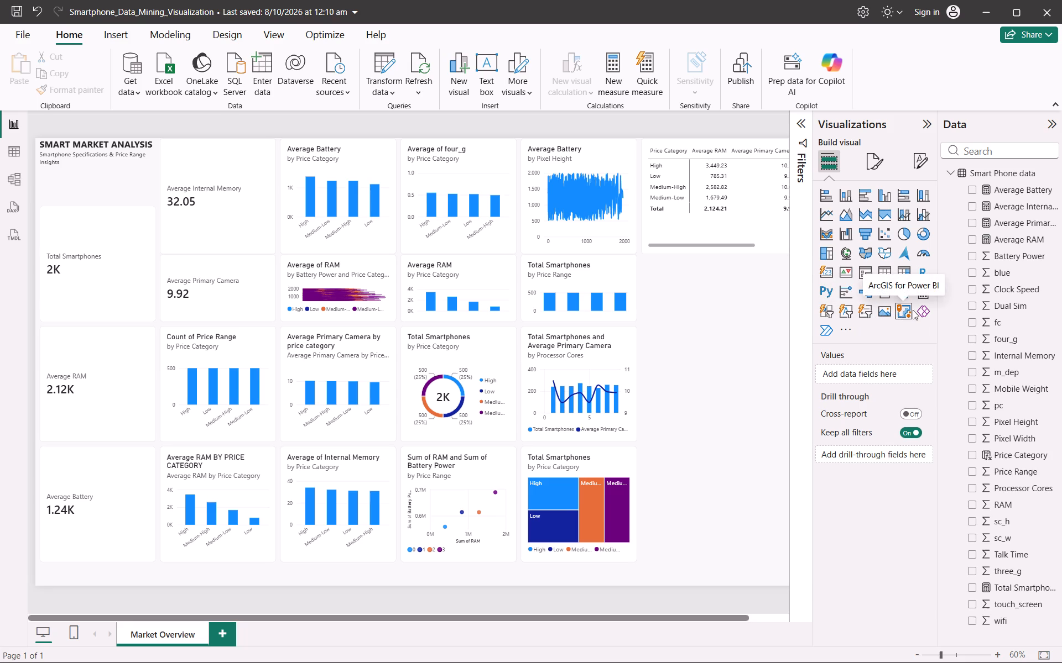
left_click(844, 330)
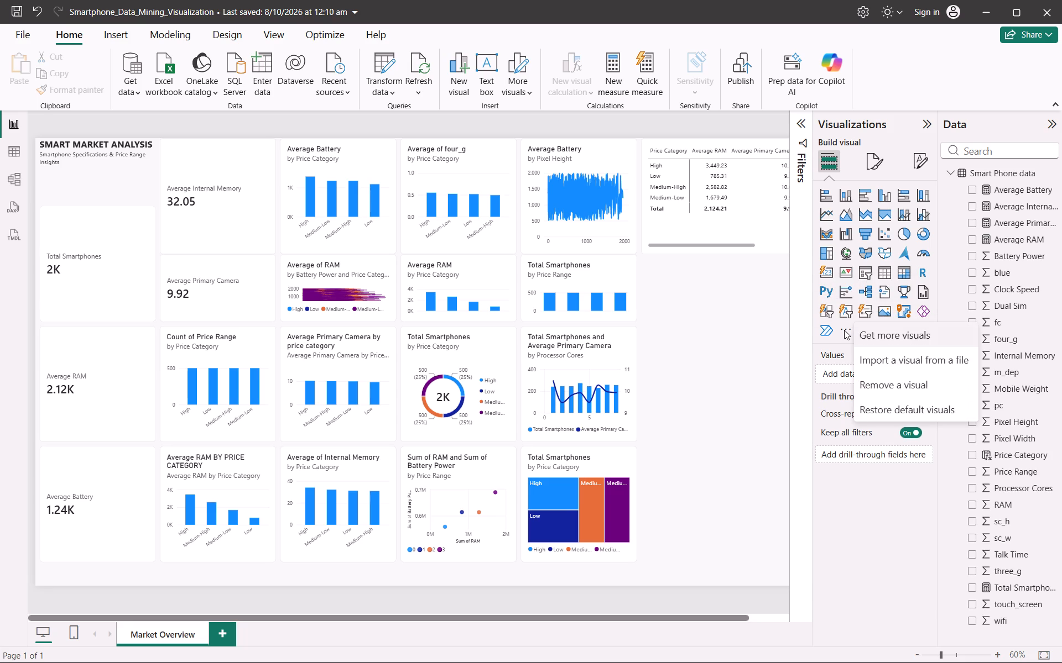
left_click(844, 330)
Add a slicer for Price Category beneath the Price Category matrix.
left_click(796, 299)
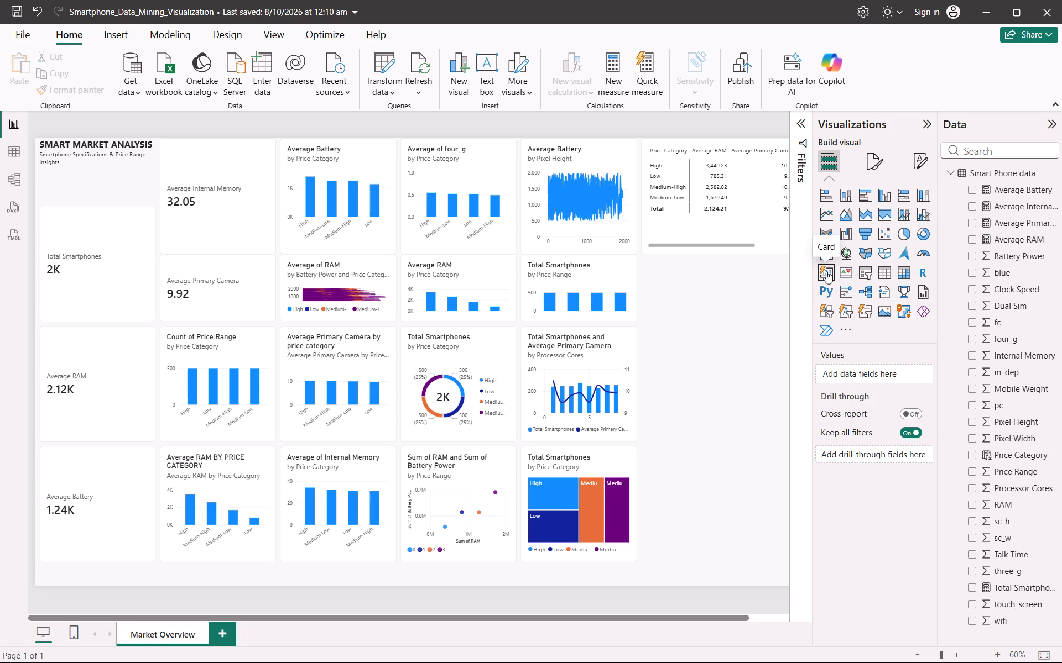
left_click(860, 276)
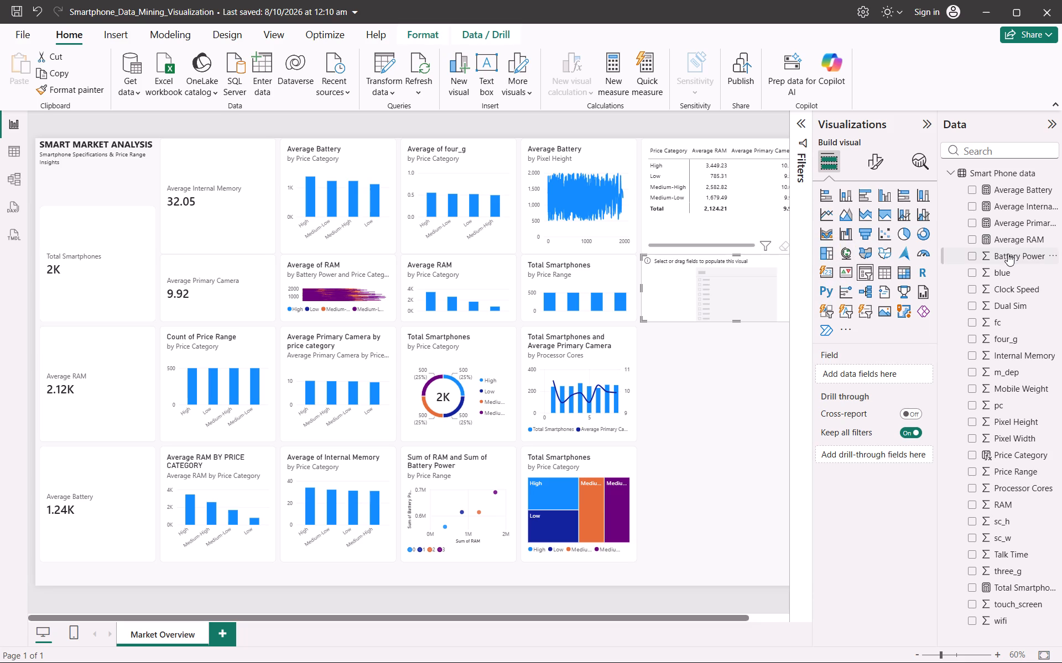
left_click(973, 456)
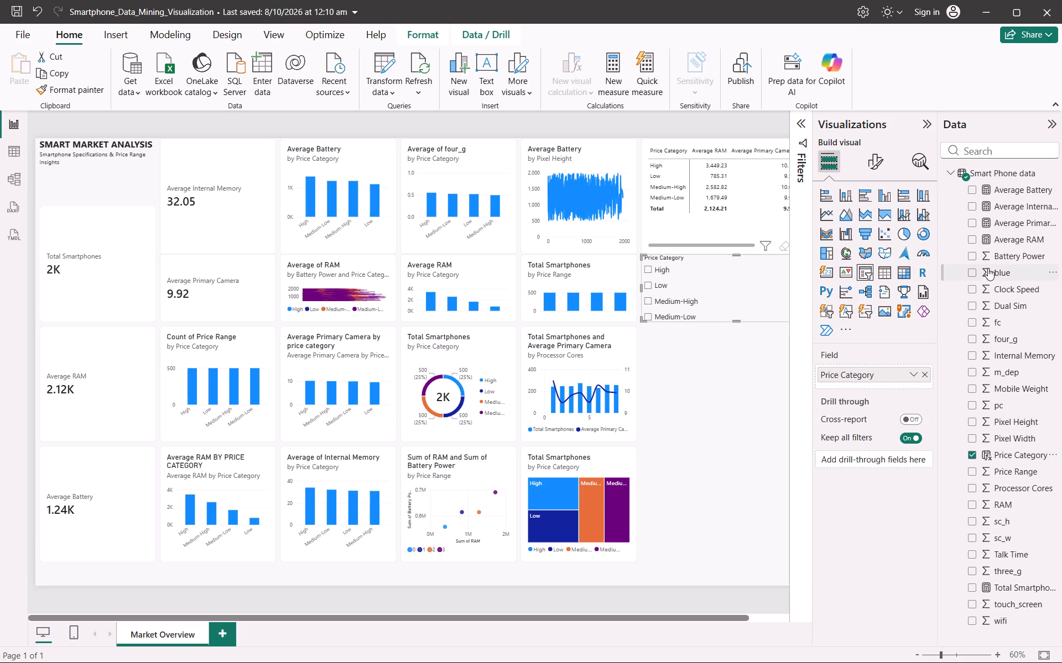
left_click(717, 423)
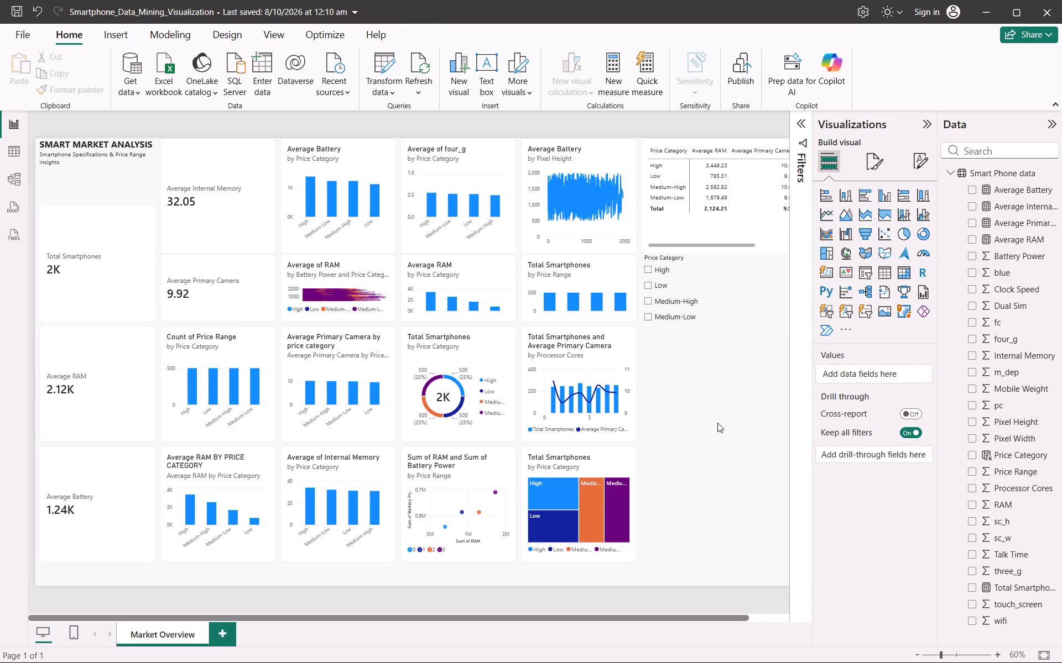
Test the Price Category slicer by filtering the page to High and to Low, and clear the selection.
left_click(649, 272)
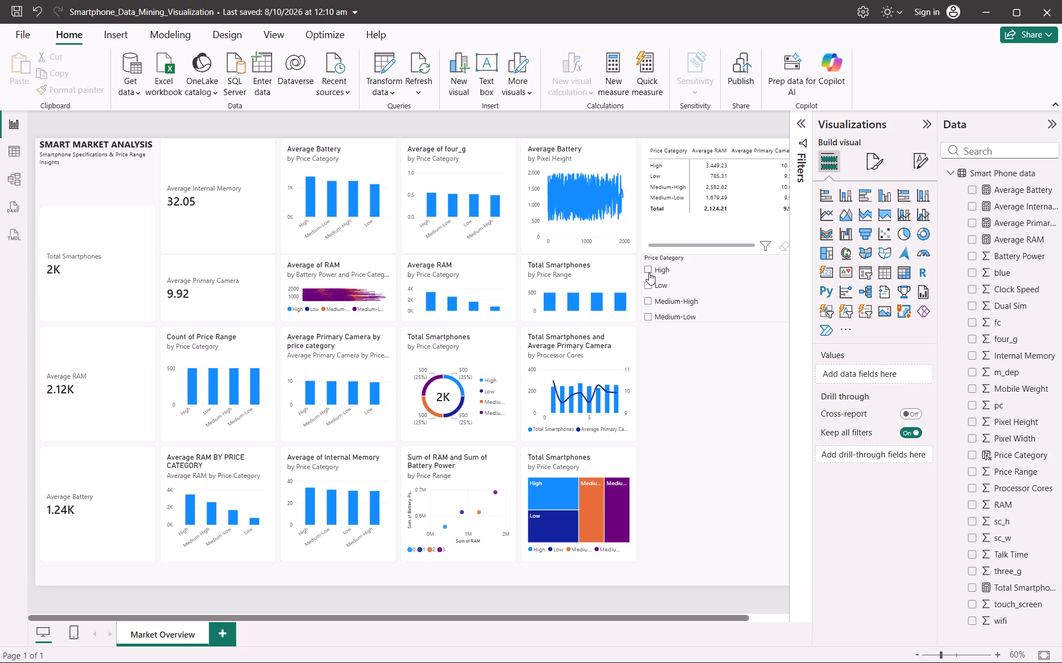
left_click(648, 270)
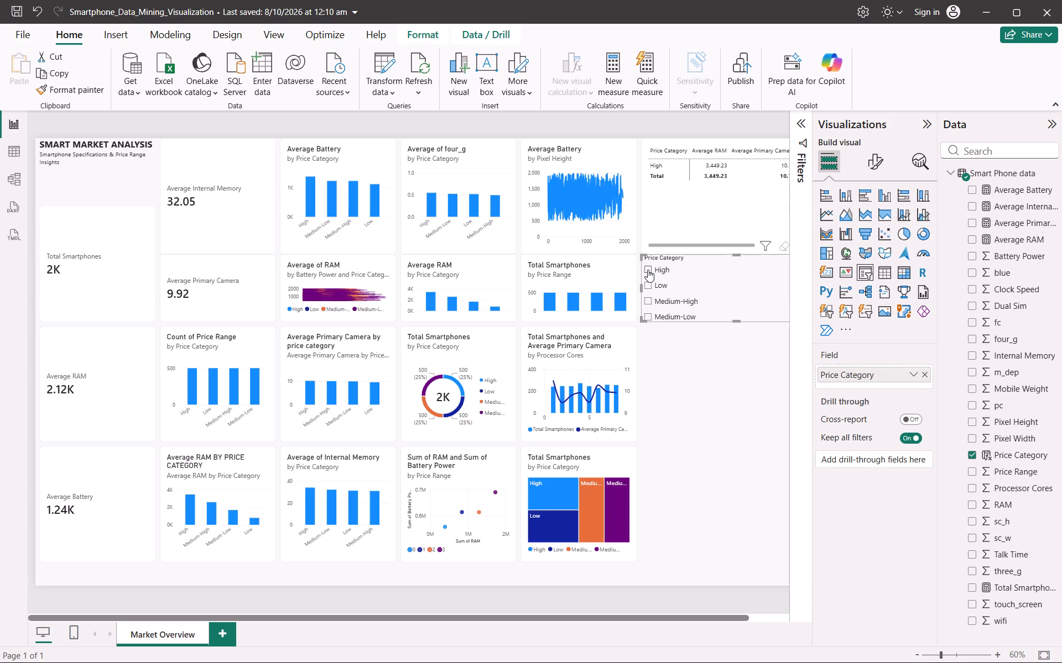
left_click(668, 357)
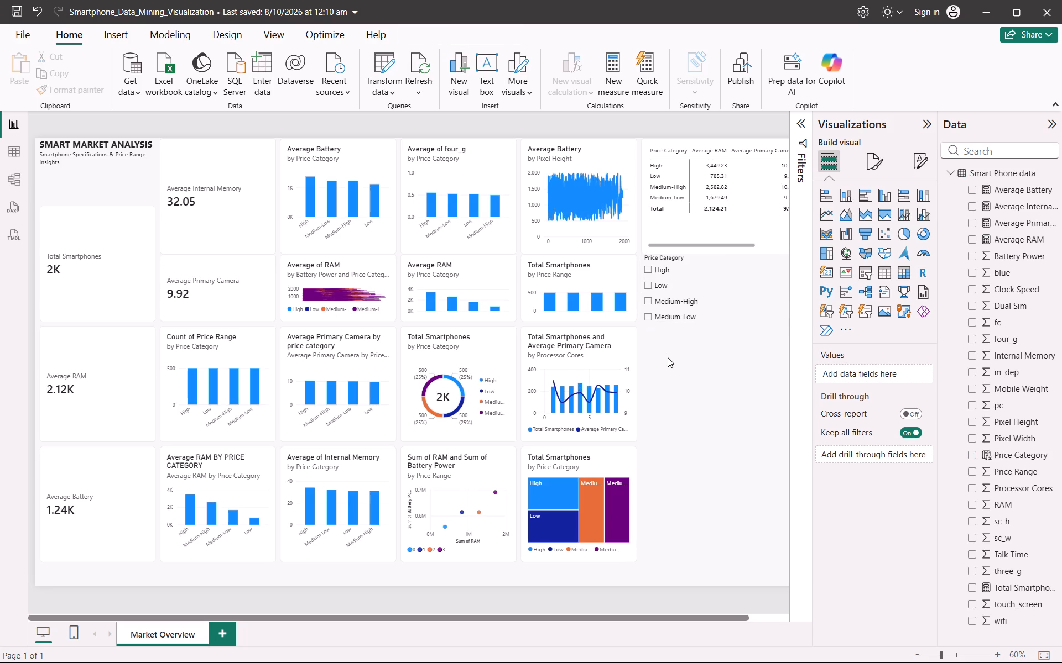
left_click(648, 271)
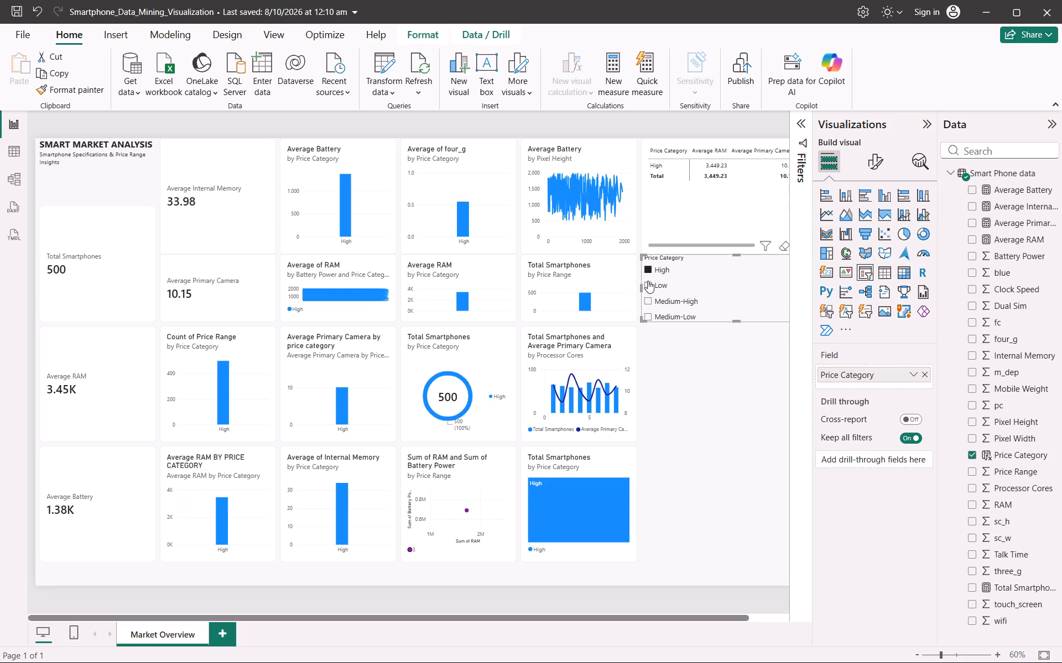
left_click(648, 283)
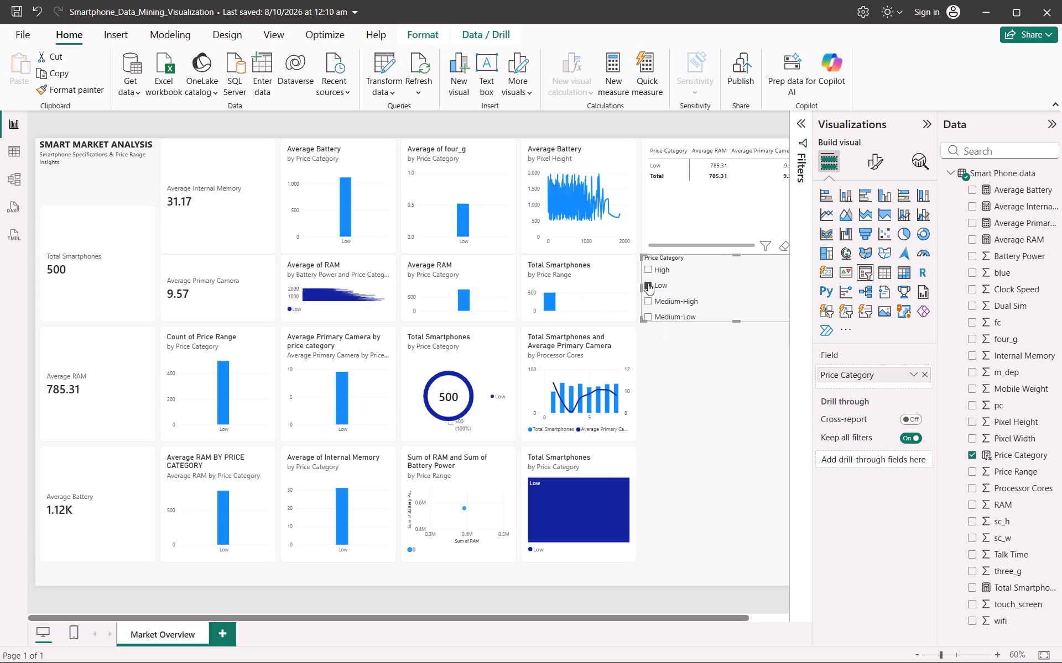
left_click(648, 285)
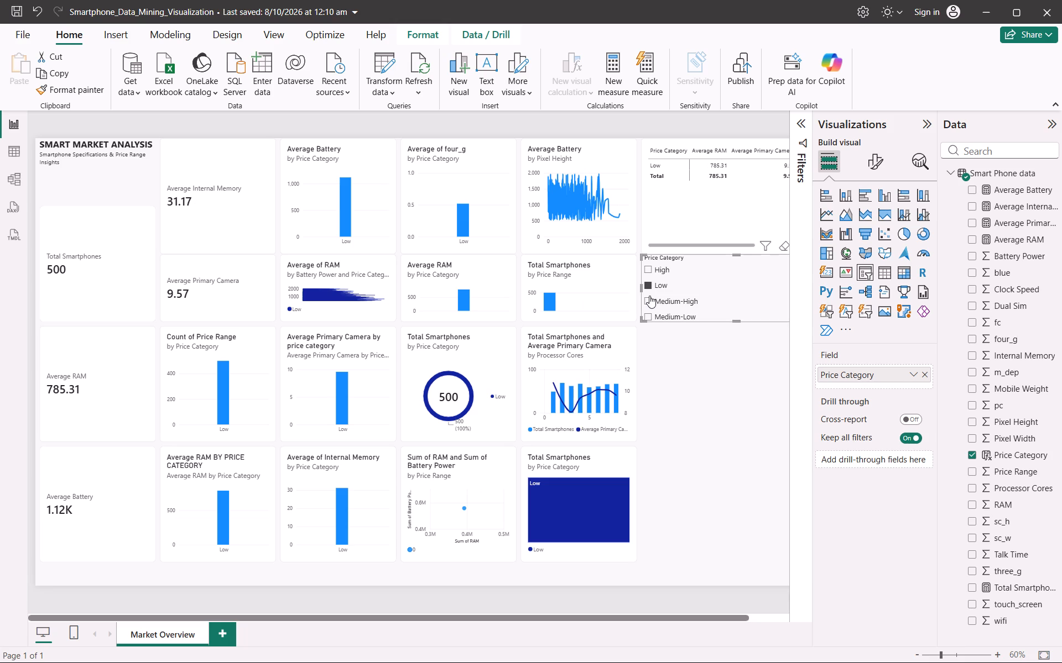
left_click(648, 287)
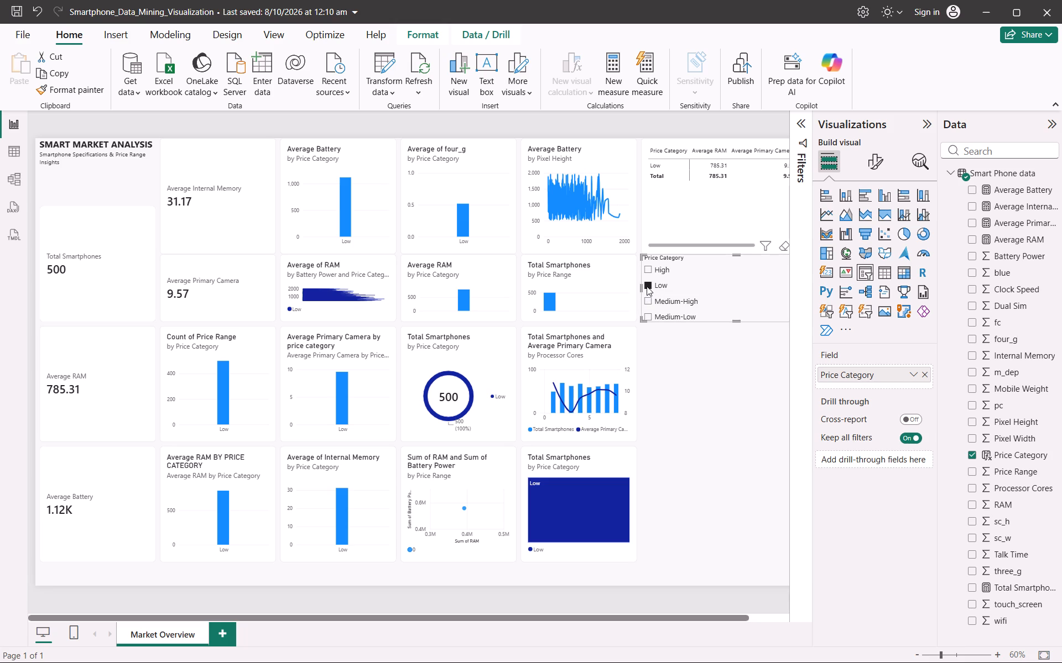
left_click(649, 285)
left_click(678, 358)
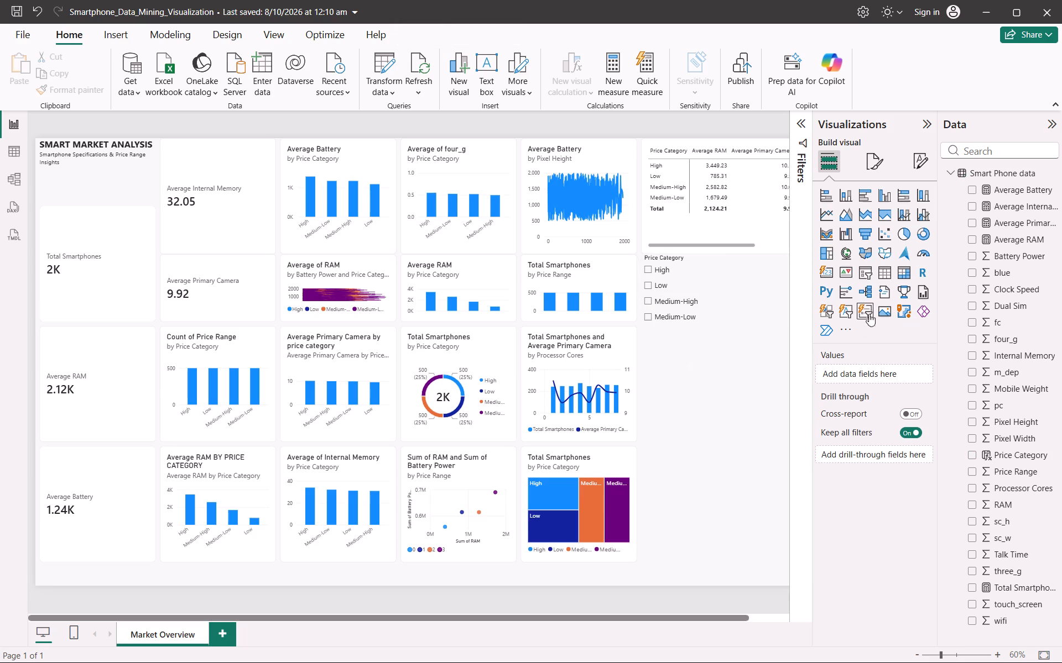
Add a slicer for four_g beneath the Price Category slicer.
left_click(870, 276)
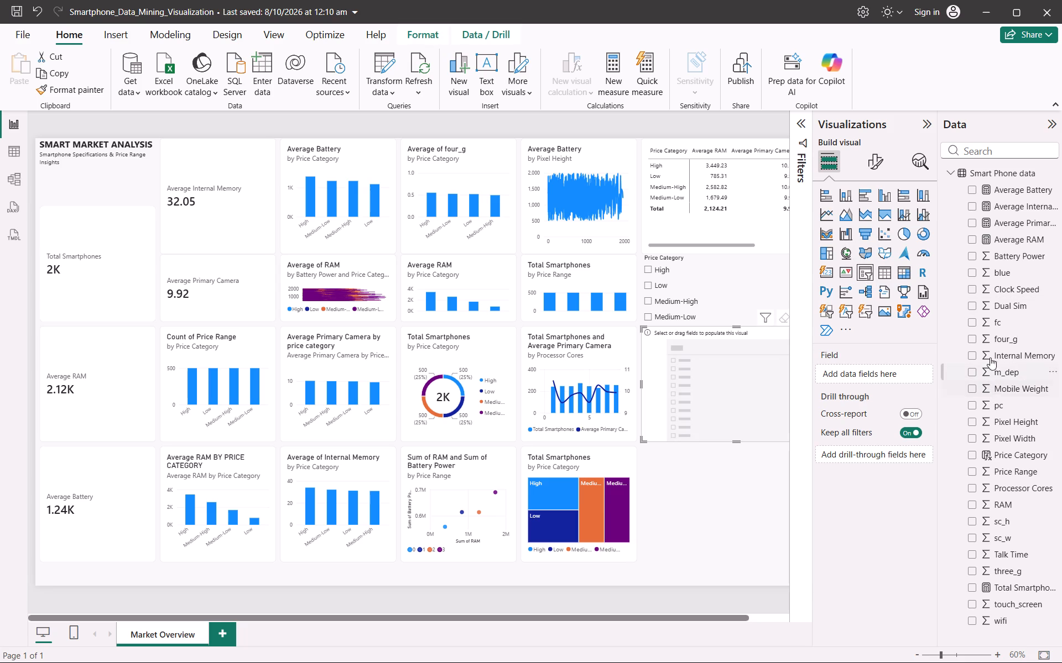
left_click(972, 339)
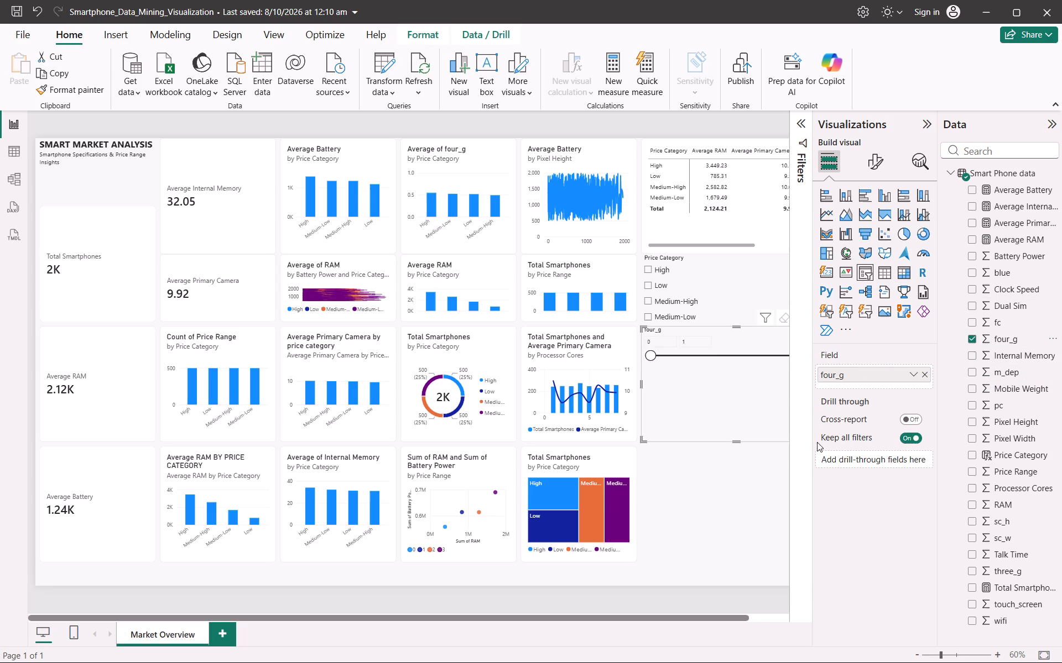
left_click(704, 478)
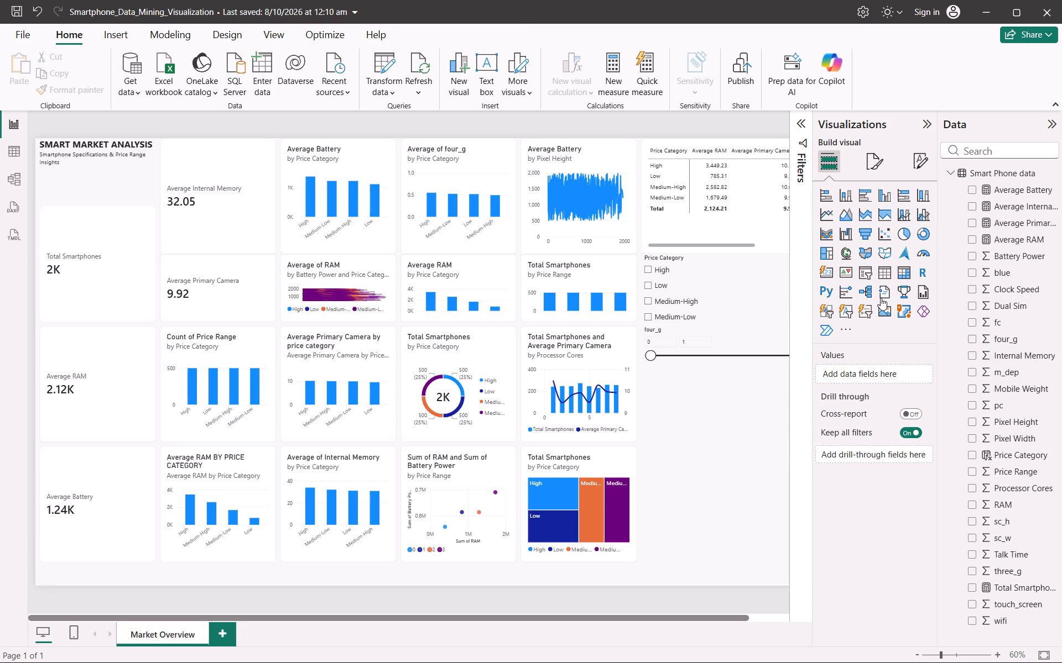
Add a second four_g slicer beneath the first one.
left_click(869, 273)
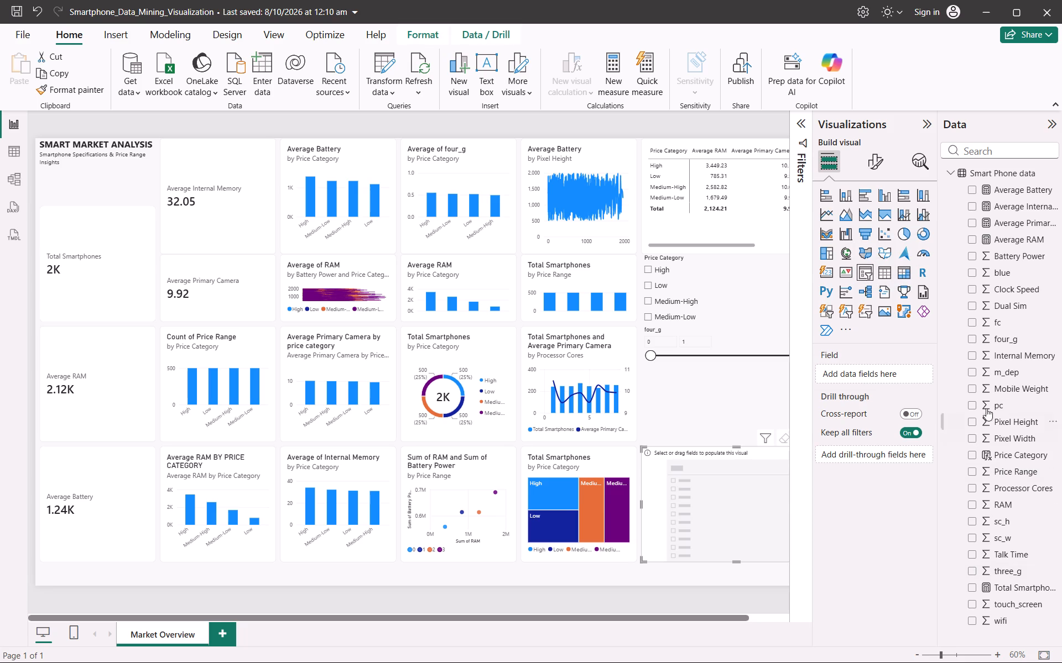
left_click(971, 339)
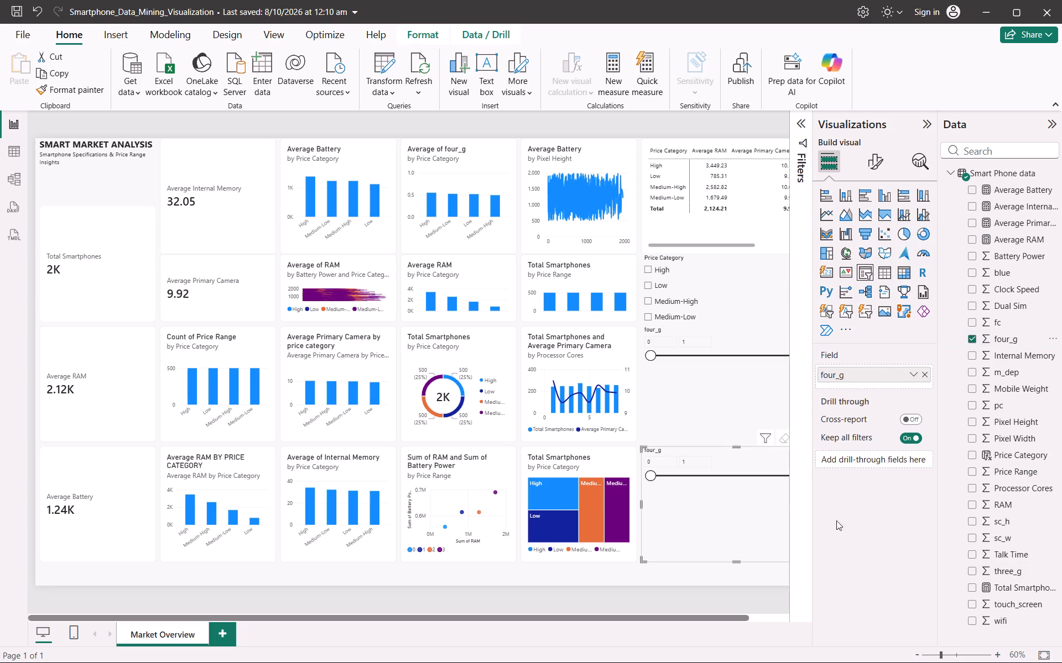
Test the lower four_g slicer by raising its range start to 1 and returning it to 0.
left_click_drag(653, 478, 685, 476)
left_click_drag(649, 475, 706, 475)
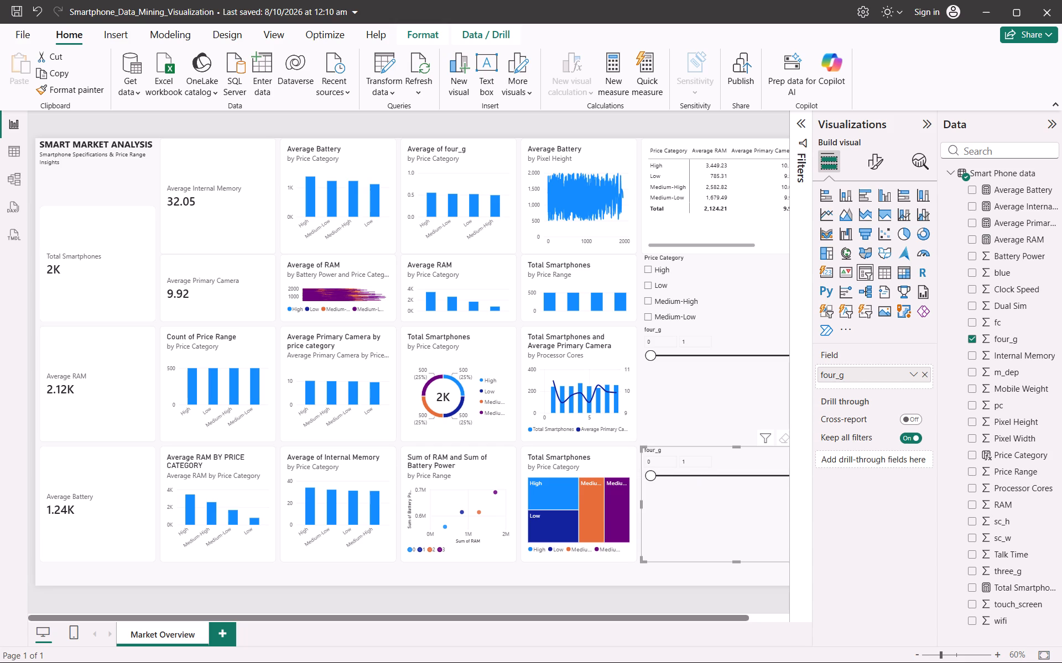
left_click(693, 476)
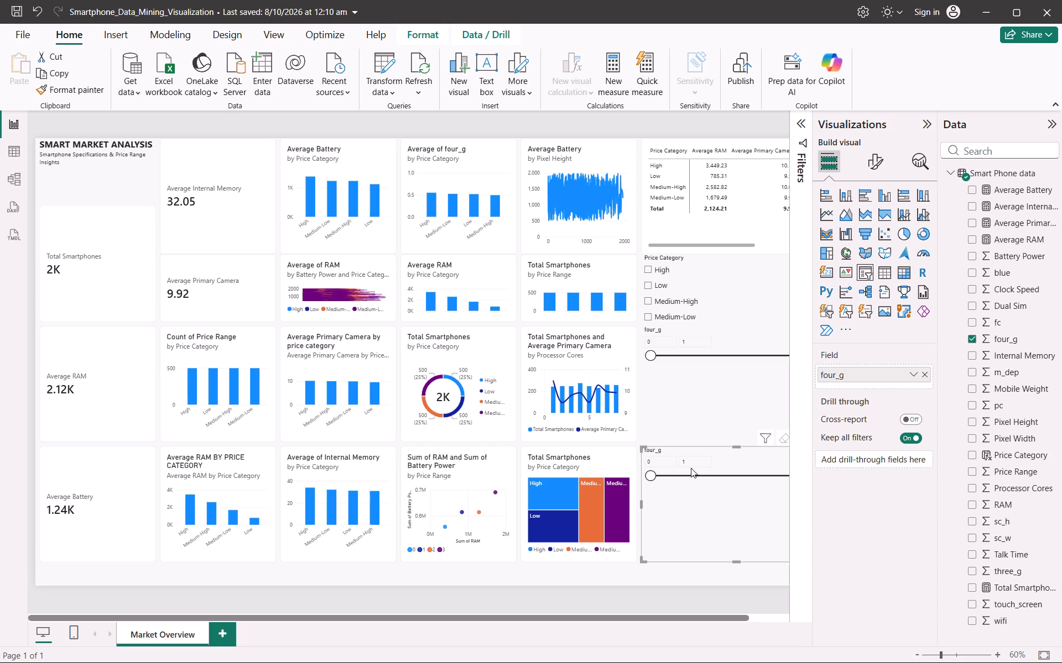
left_click(689, 464)
left_click(689, 464)
left_click_drag(650, 478, 786, 501)
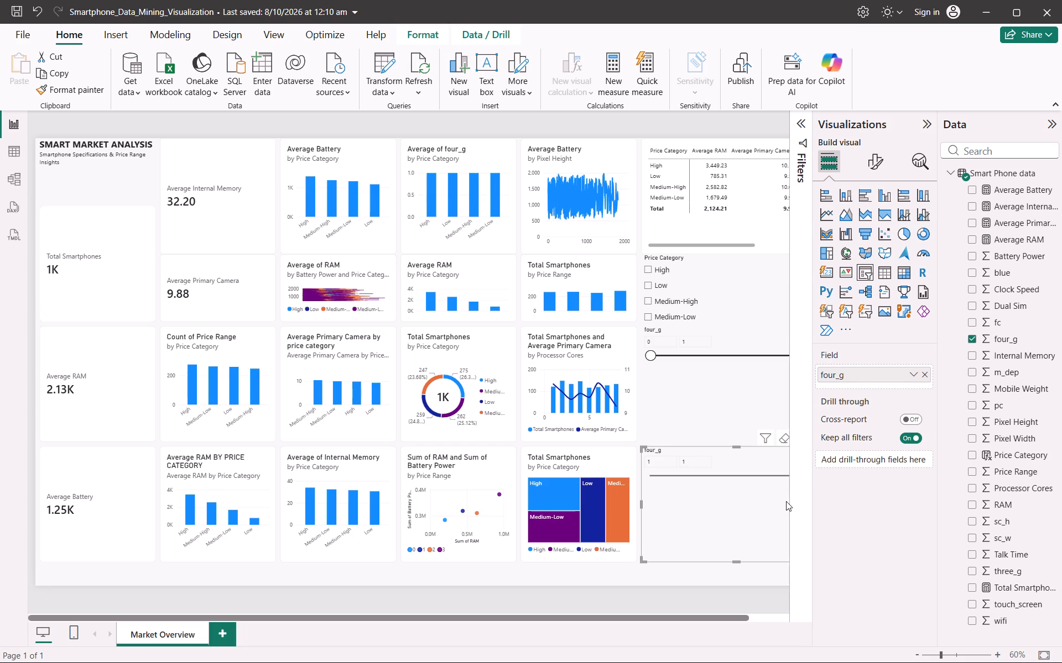
left_click(651, 475)
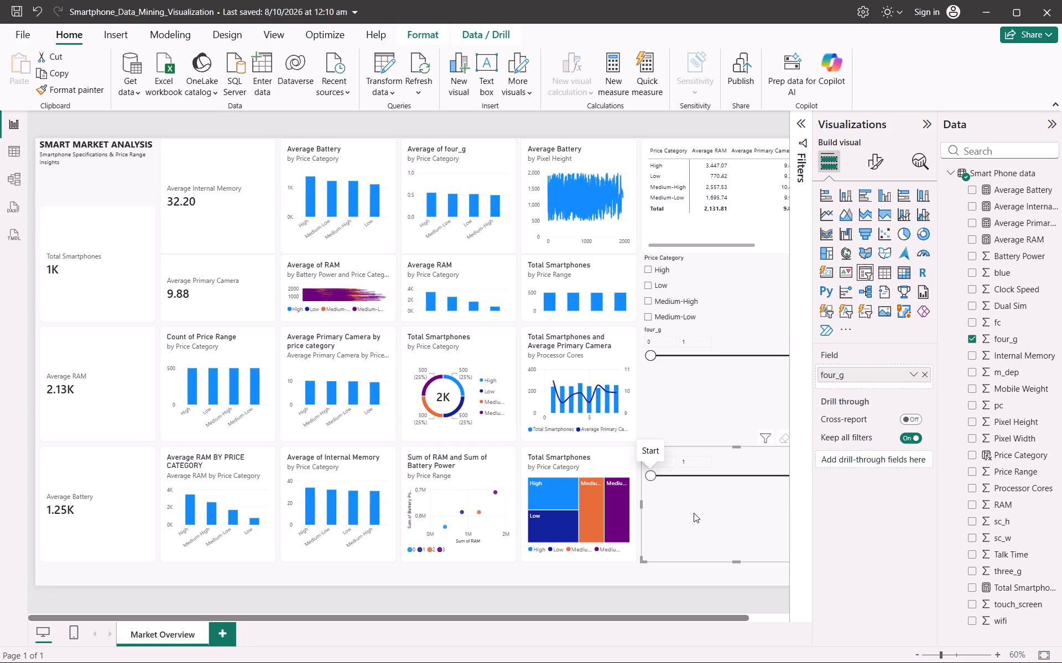
Reduce the height of the SMART MARKET ANALYSIS title text box so it ends above the Total Smartphones card, keeping its width.
scroll(696, 514, "left", 6)
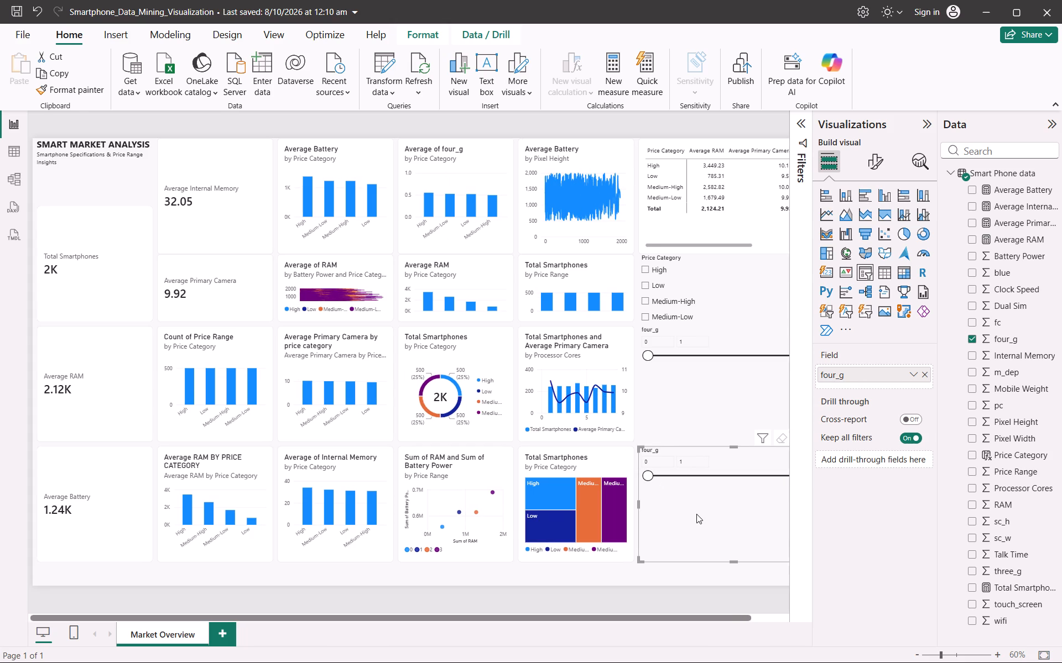
scroll(696, 514, "left", 4)
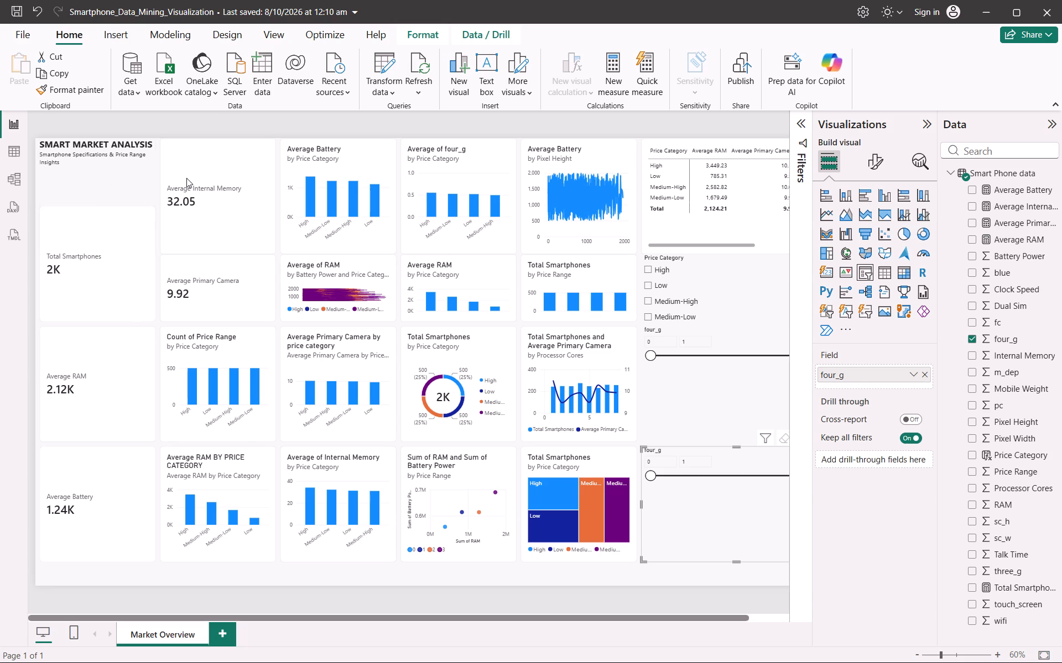
left_click(103, 157)
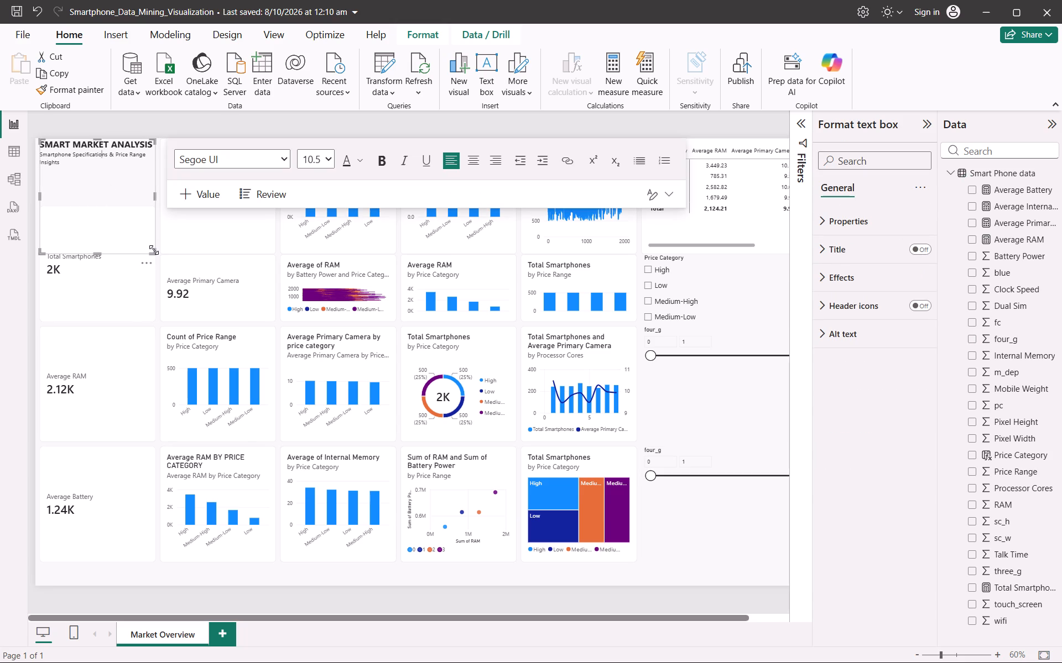
left_click_drag(153, 251, 143, 180)
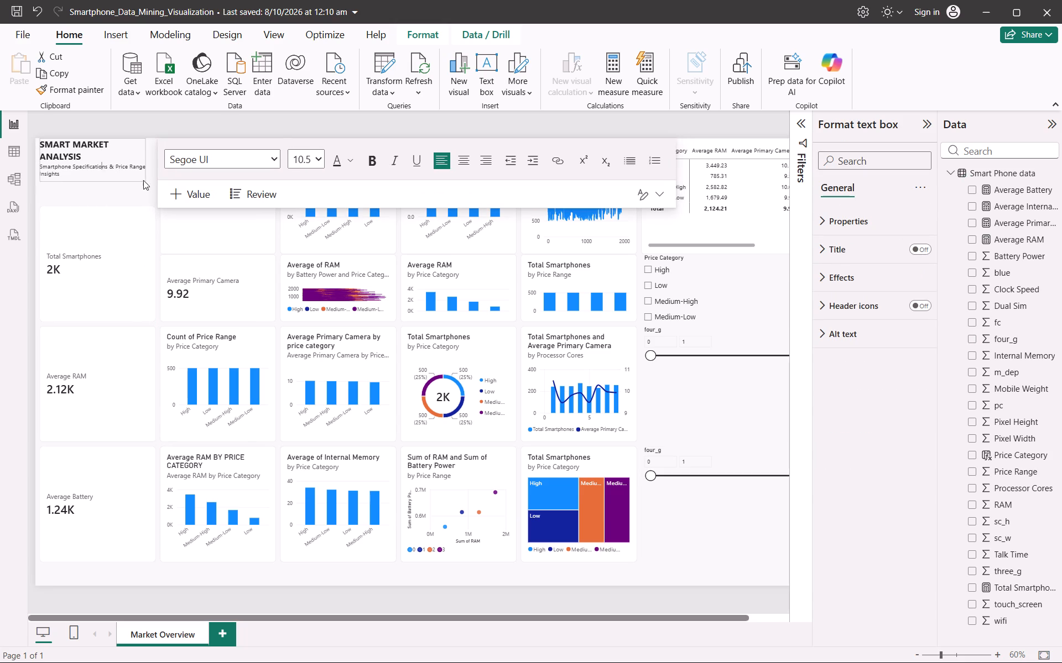
left_click_drag(143, 180, 149, 183)
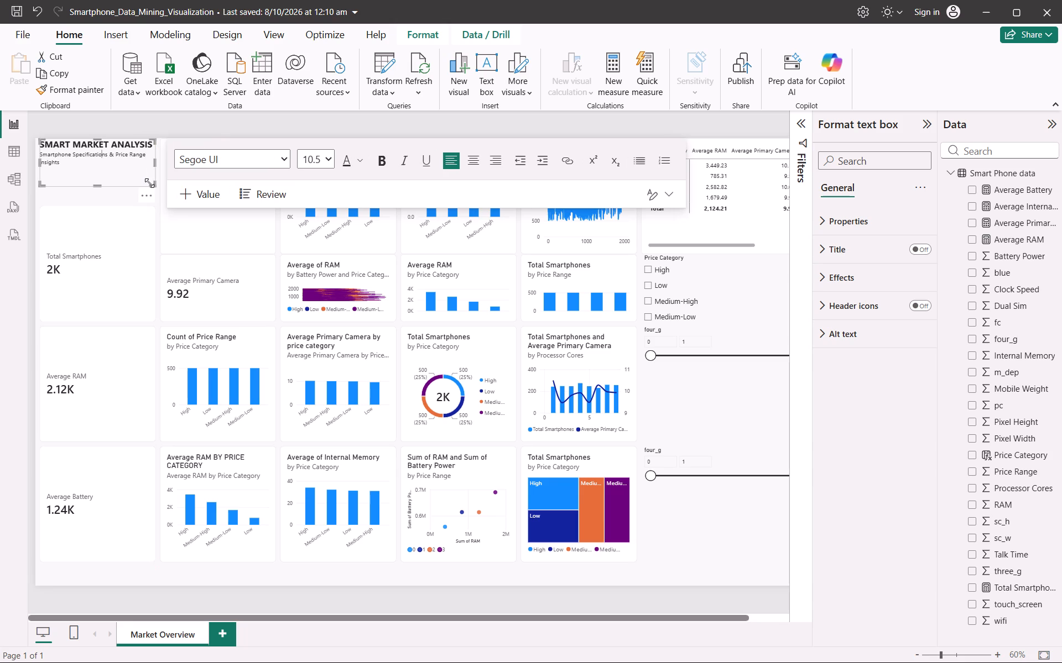
left_click(166, 118)
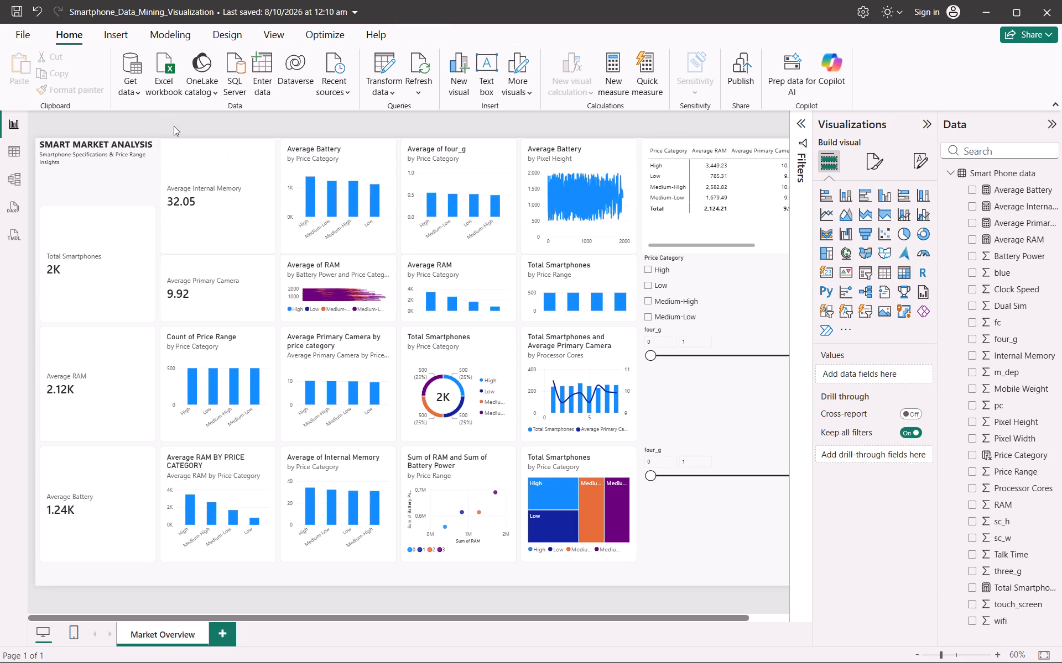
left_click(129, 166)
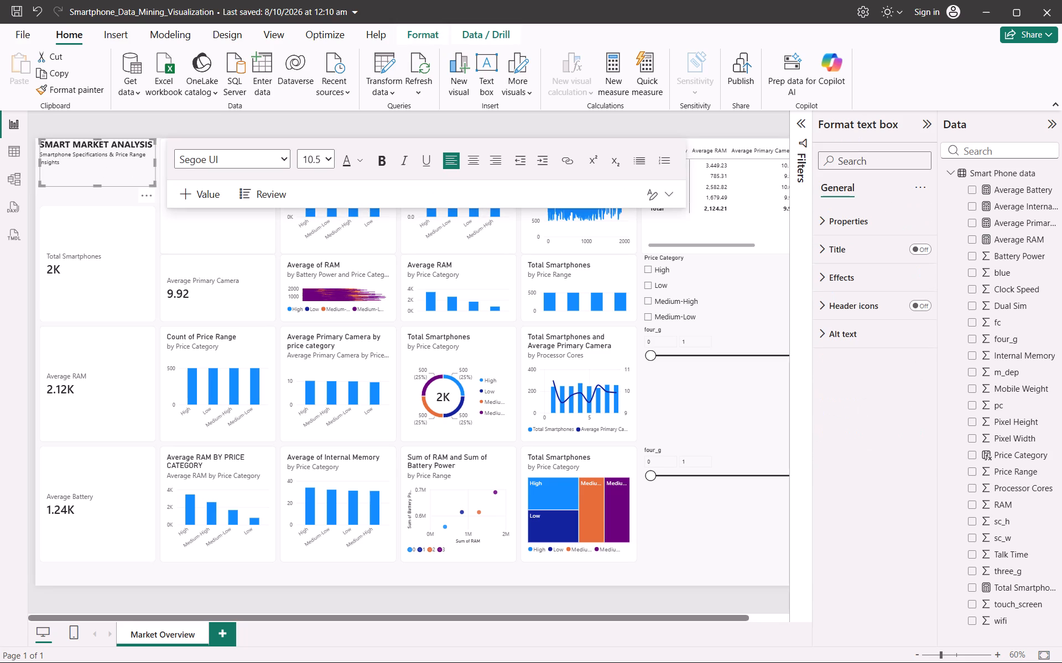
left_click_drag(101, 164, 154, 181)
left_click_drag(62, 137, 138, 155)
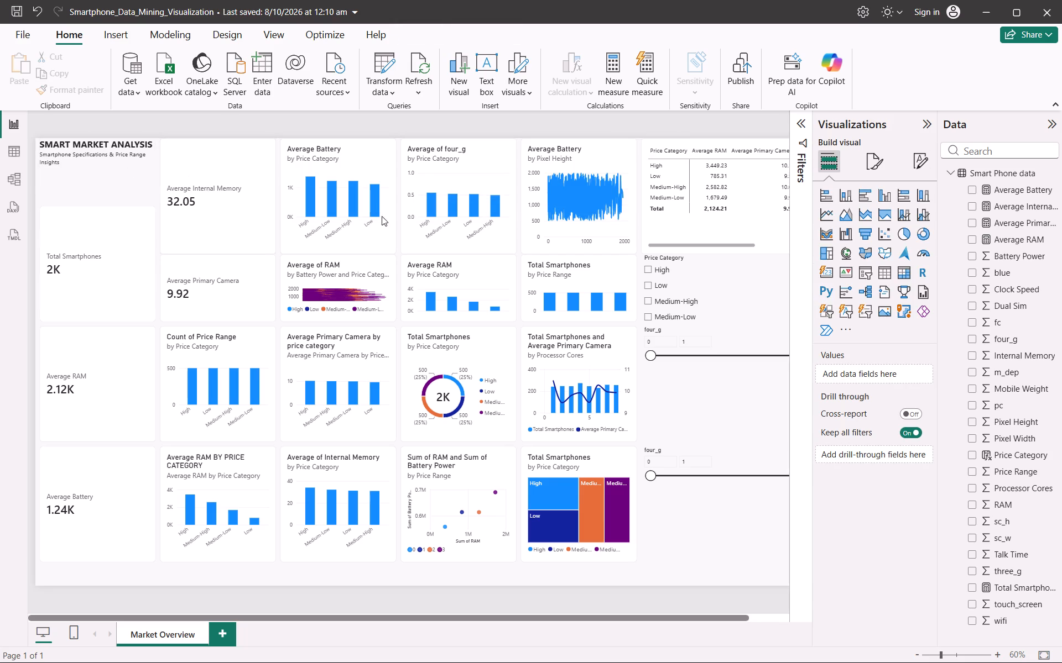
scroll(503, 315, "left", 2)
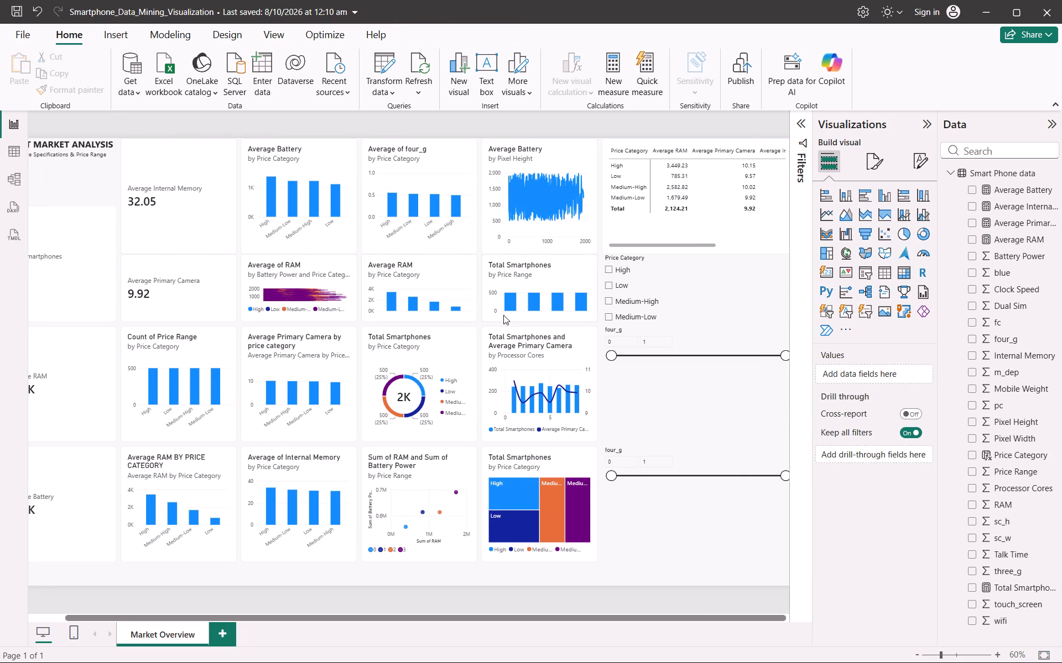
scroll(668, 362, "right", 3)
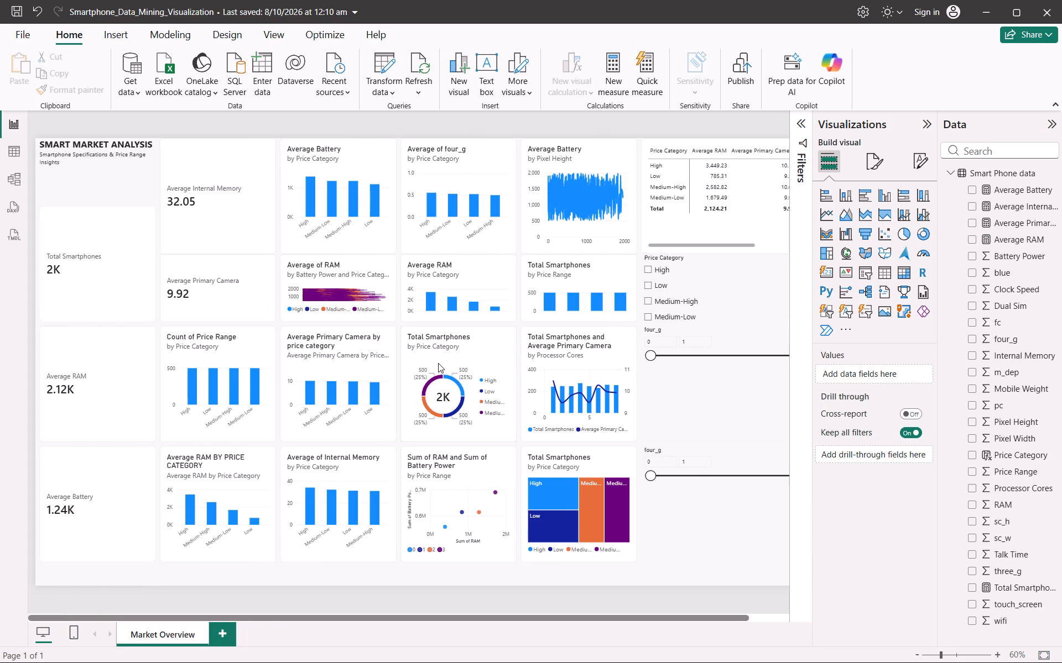
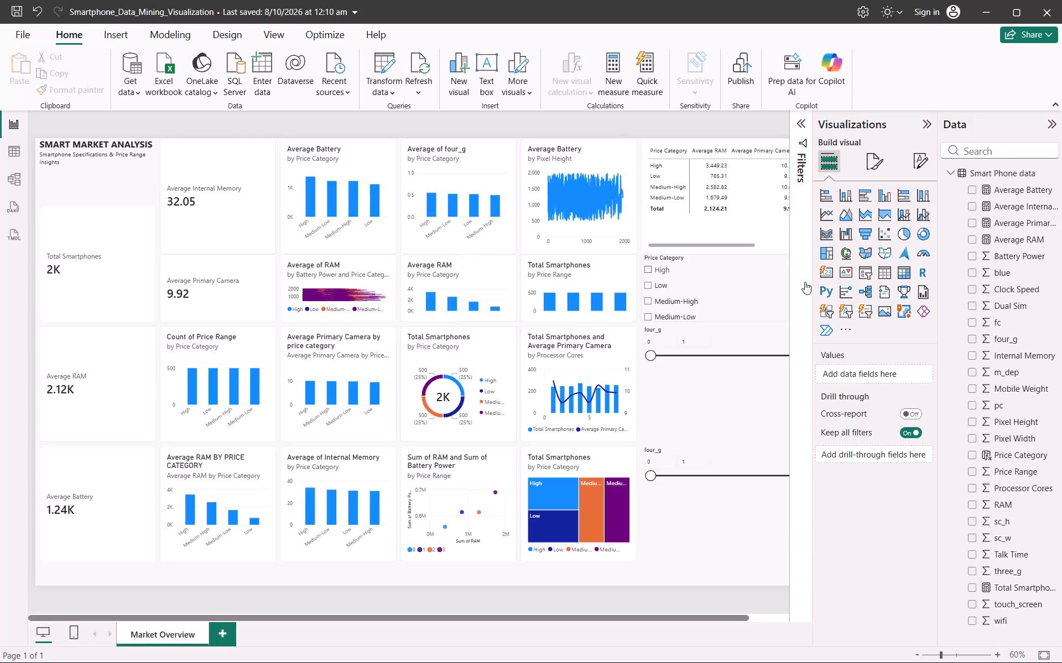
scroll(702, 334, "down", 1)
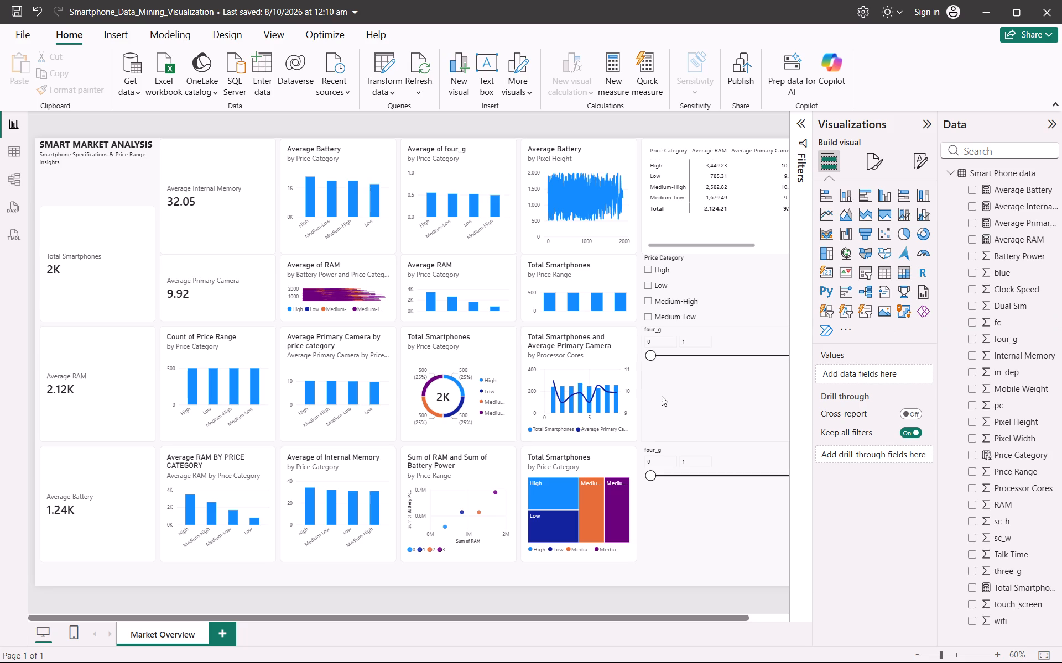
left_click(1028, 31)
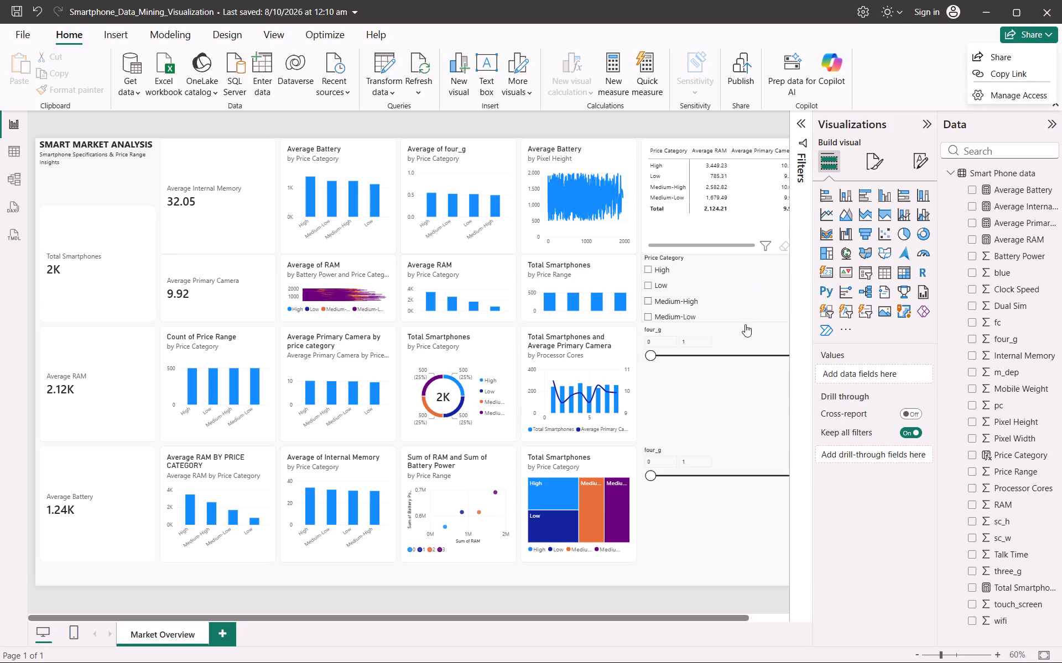
Reduce the lower four_g slicer to a little over half its height by raising its bottom edge, keeping its width.
left_click(738, 551)
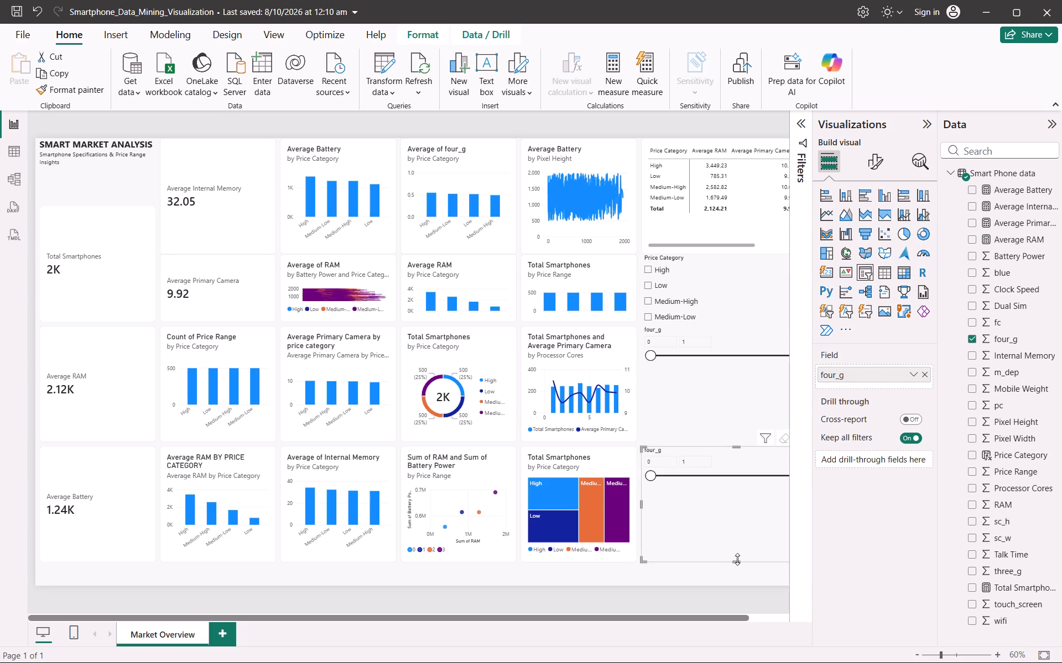
left_click_drag(737, 559, 730, 509)
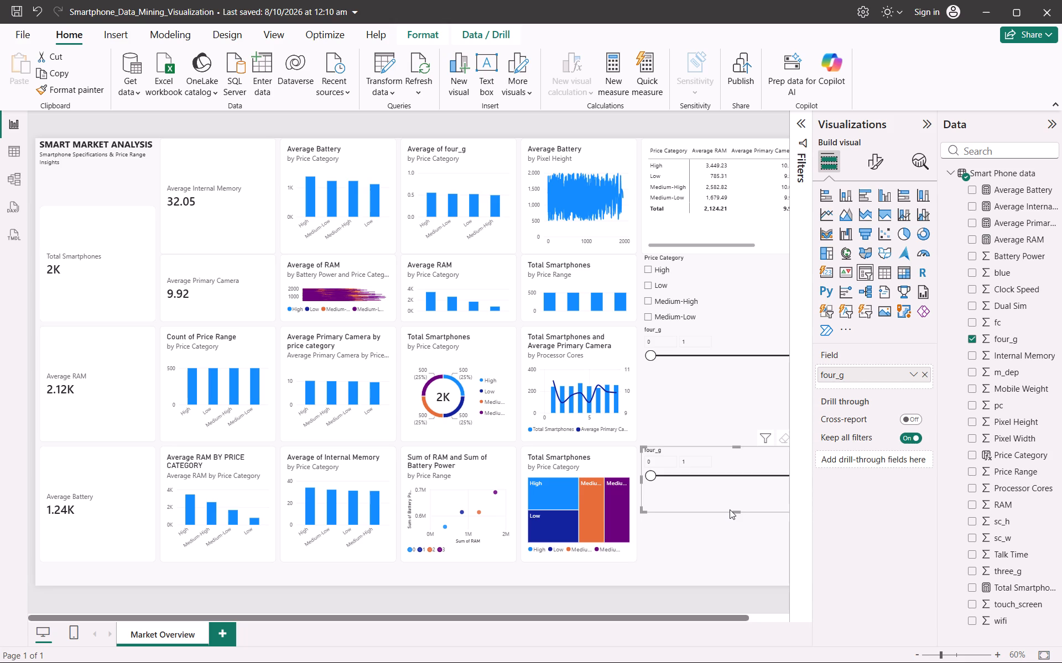
left_click(698, 548)
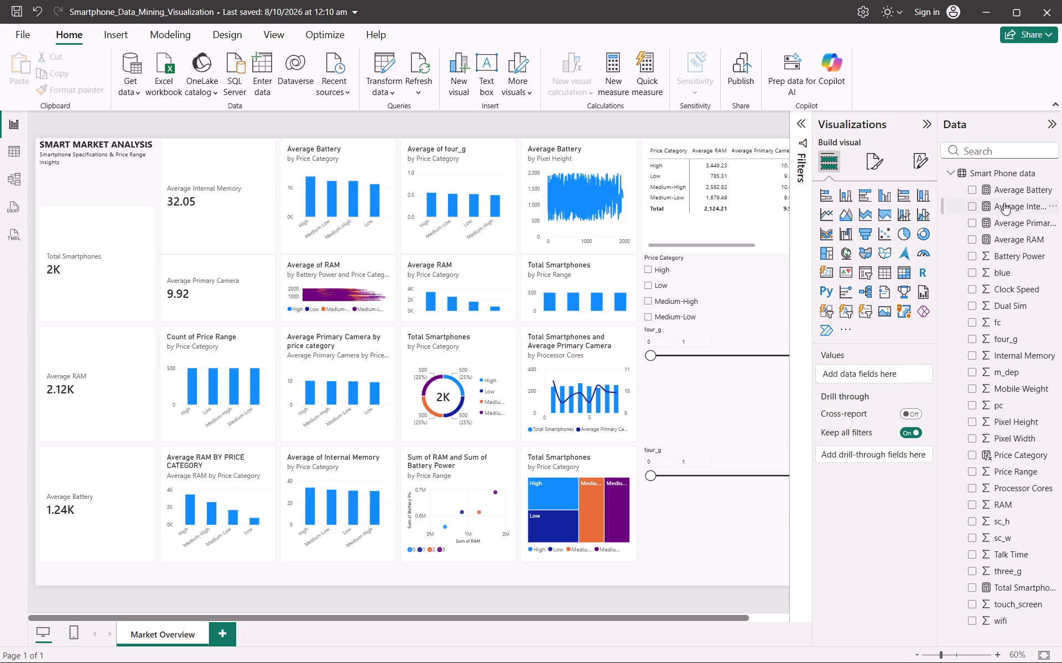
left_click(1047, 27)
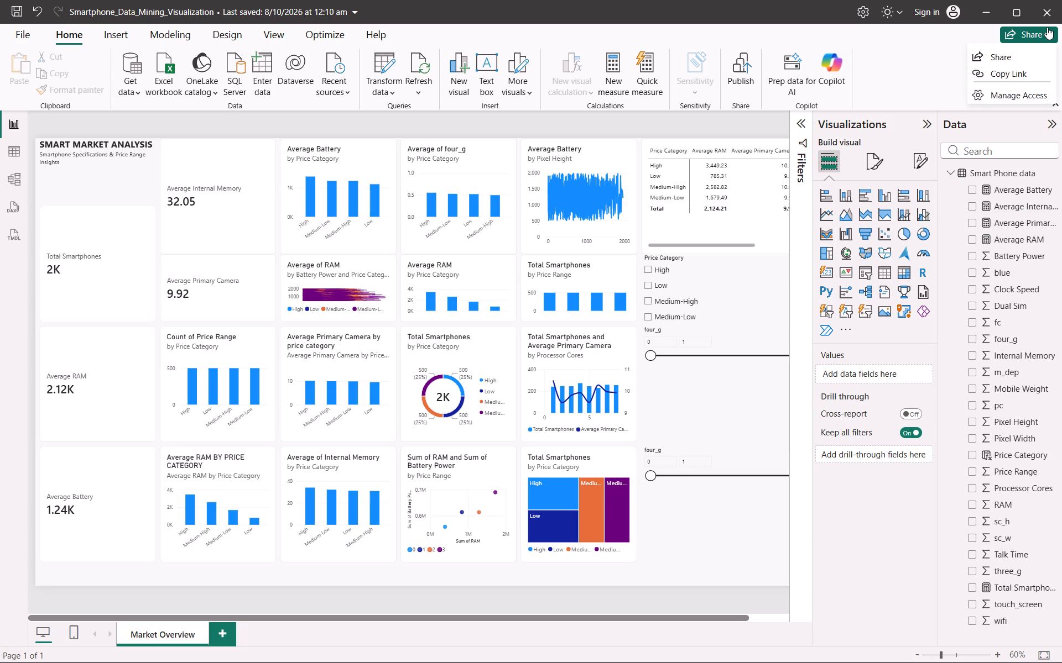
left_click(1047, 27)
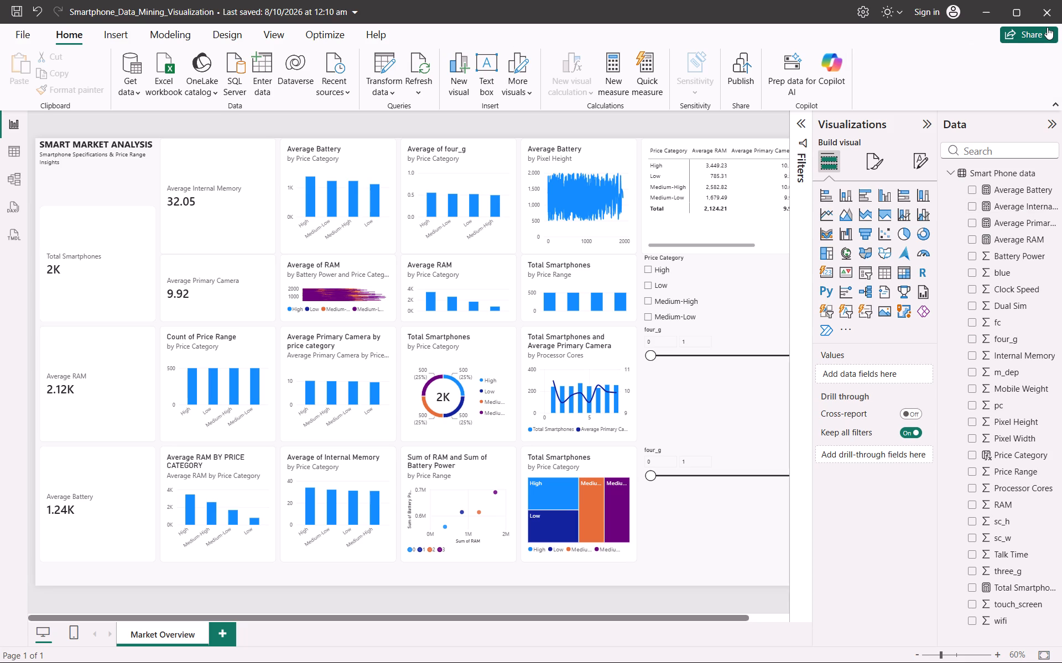
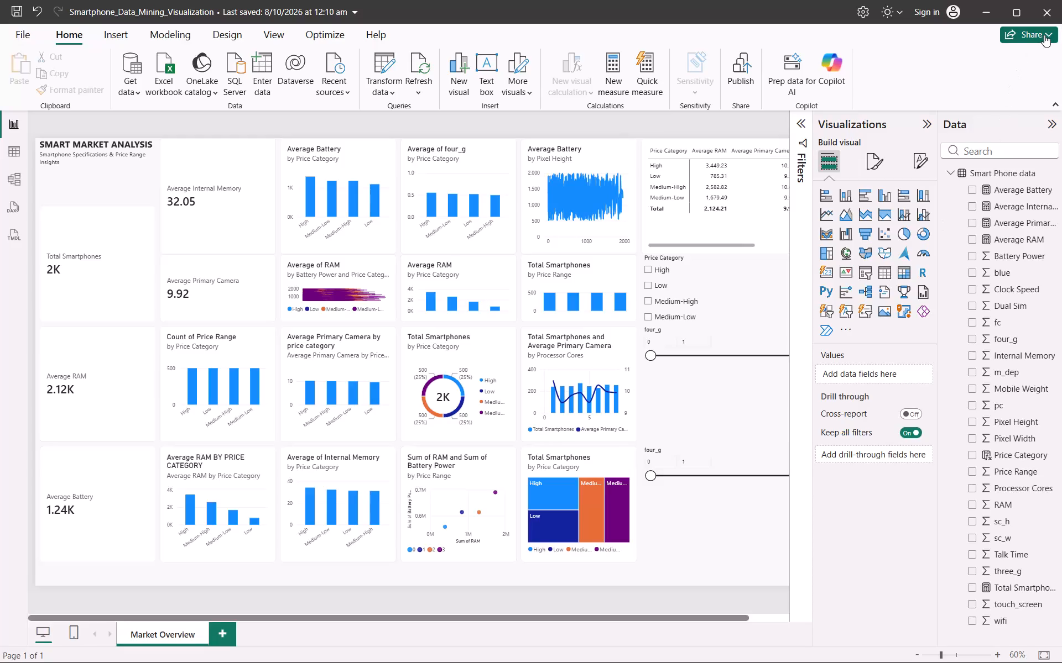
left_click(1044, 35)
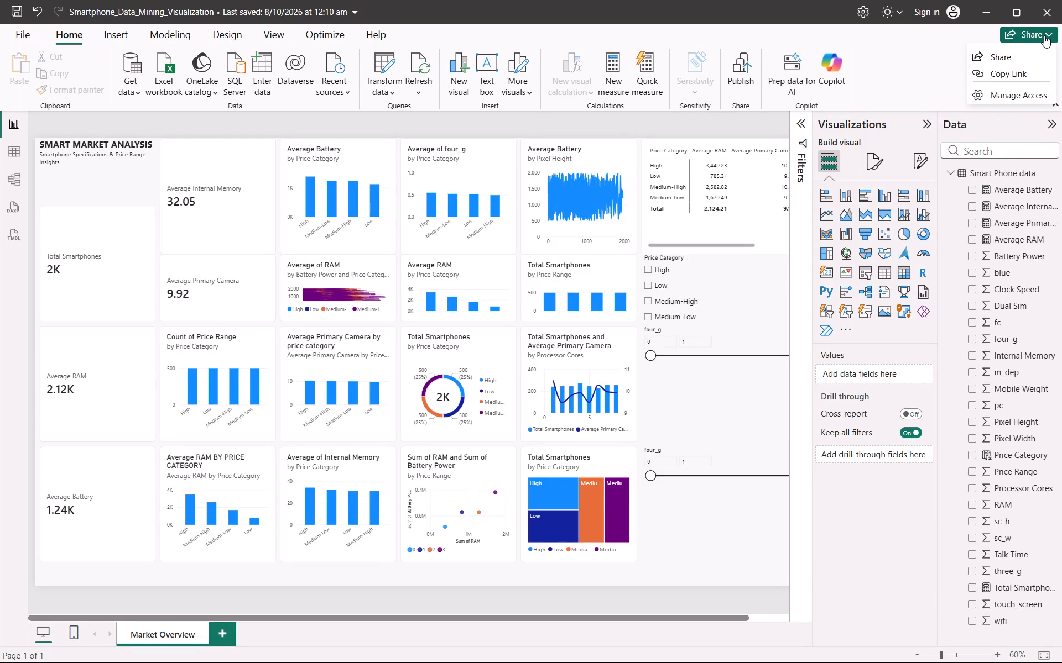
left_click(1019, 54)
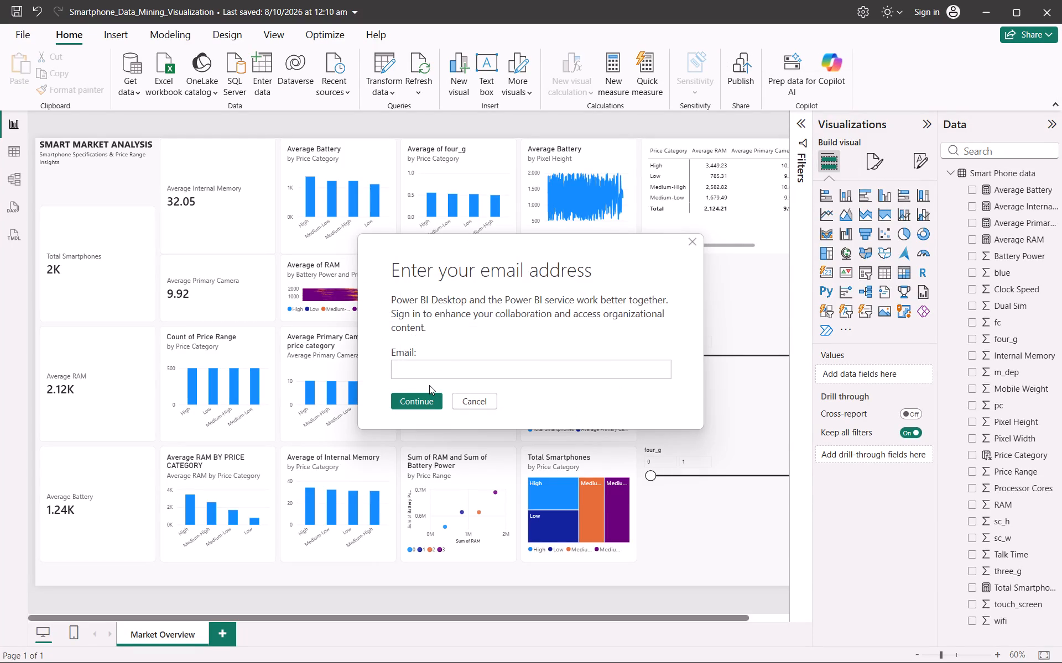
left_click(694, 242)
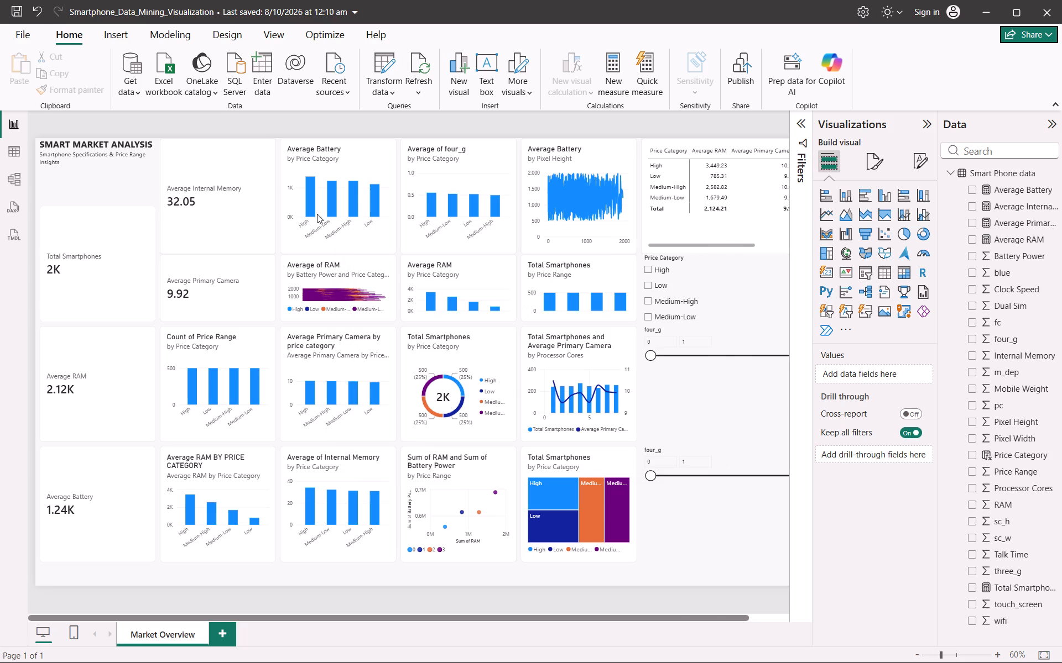
Save the changes to the Smartphone_Data_Mining_Visualization report.
left_click(17, 13)
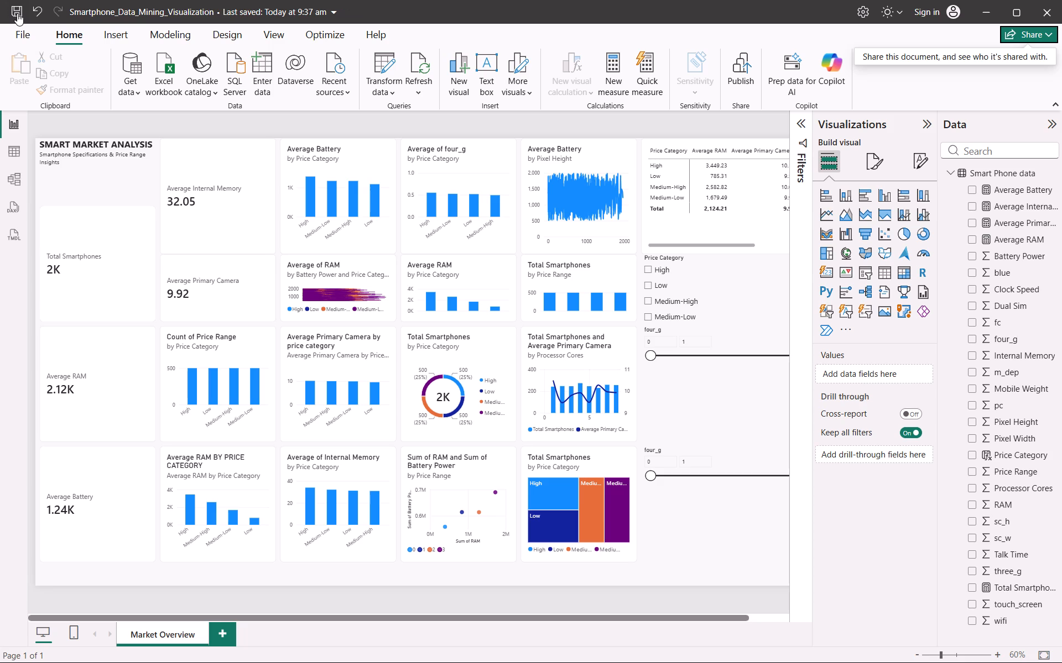
Save a copy of the report to the Desktop as Power BI file Smartphone_Data_Mining_Visualization, replacing the existing file.
left_click(23, 27)
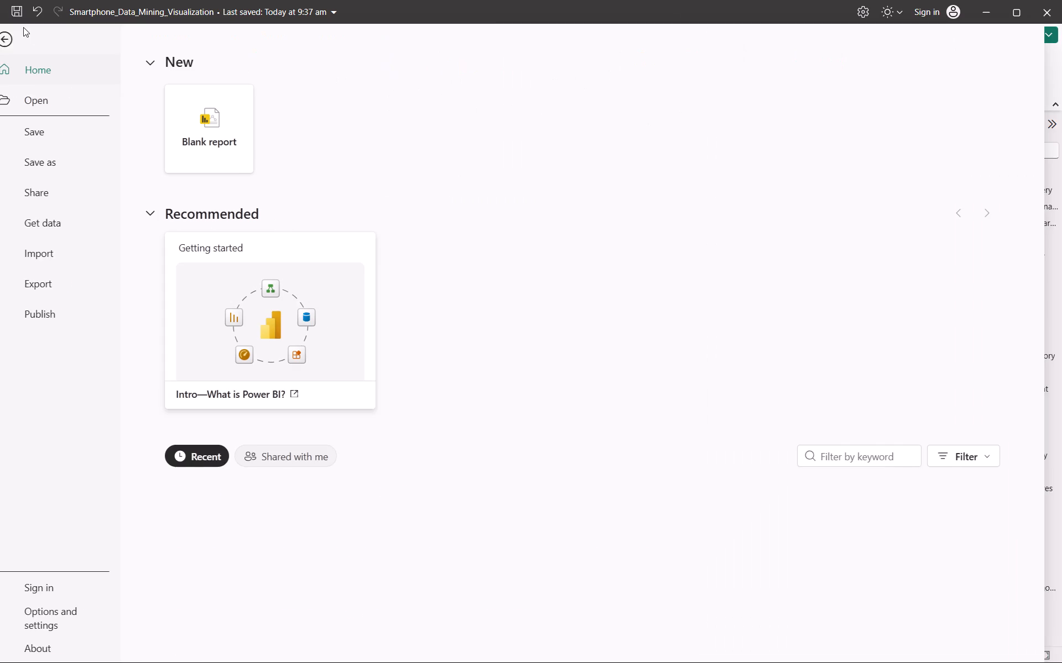
left_click(69, 171)
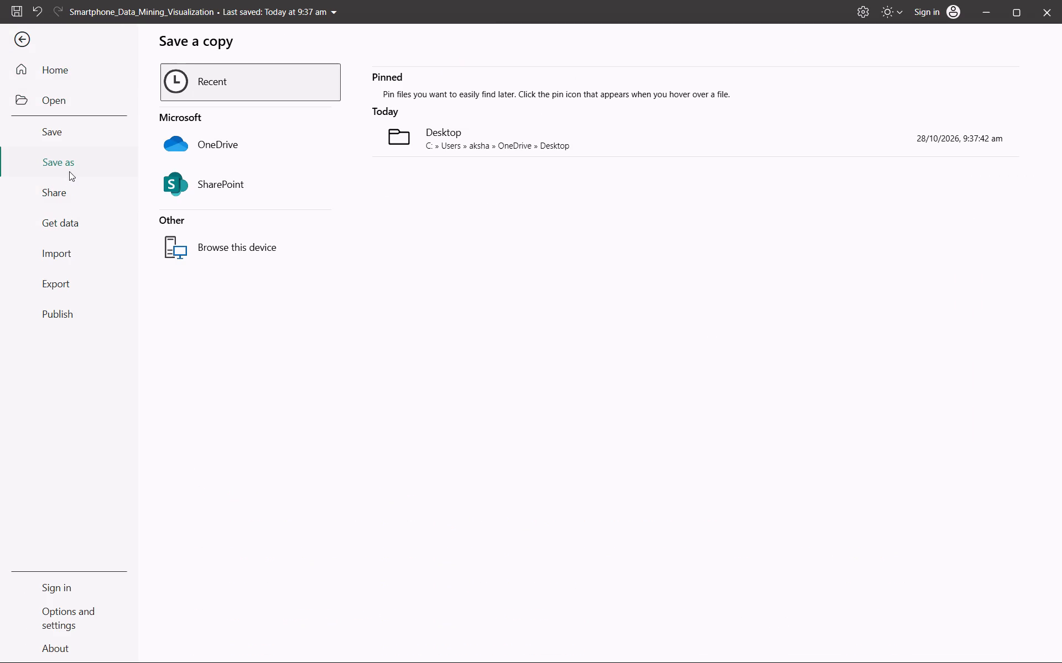
left_click(454, 141)
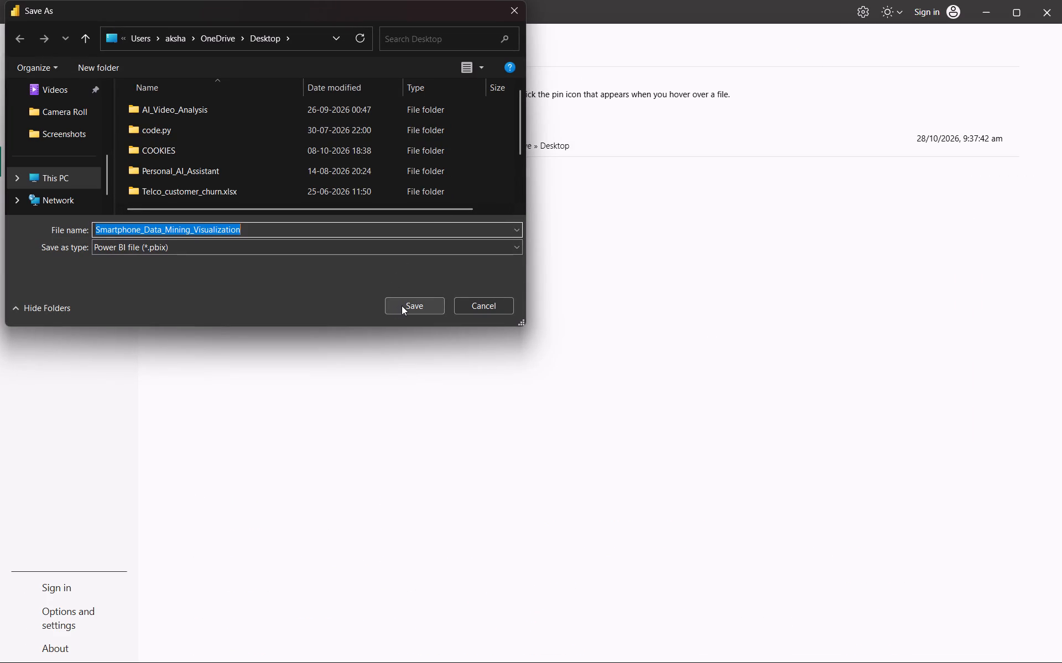
left_click(428, 303)
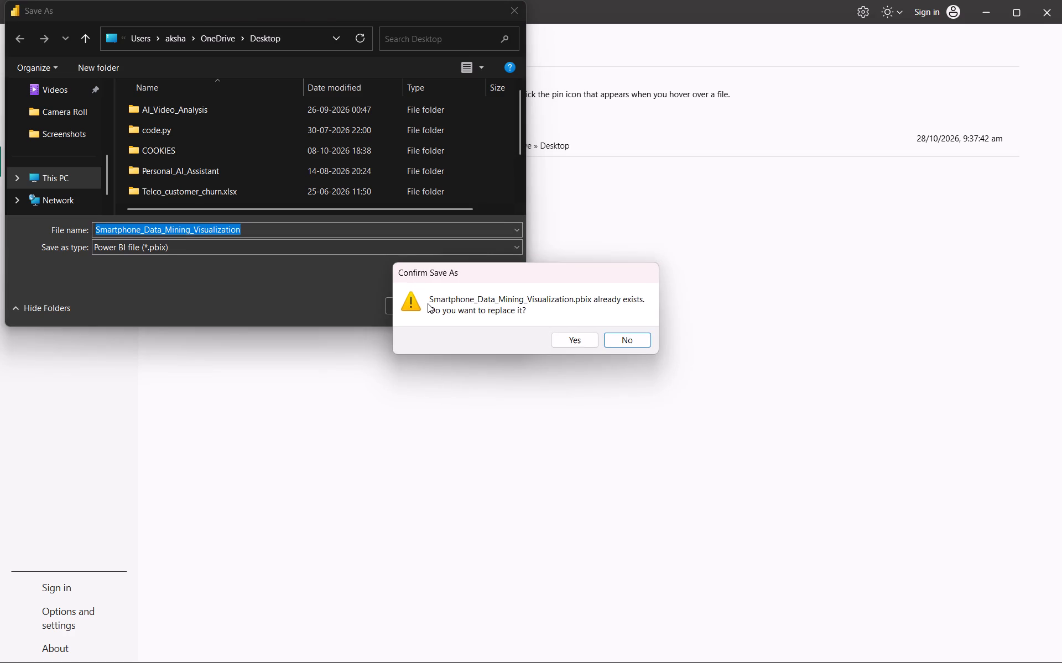
left_click(574, 340)
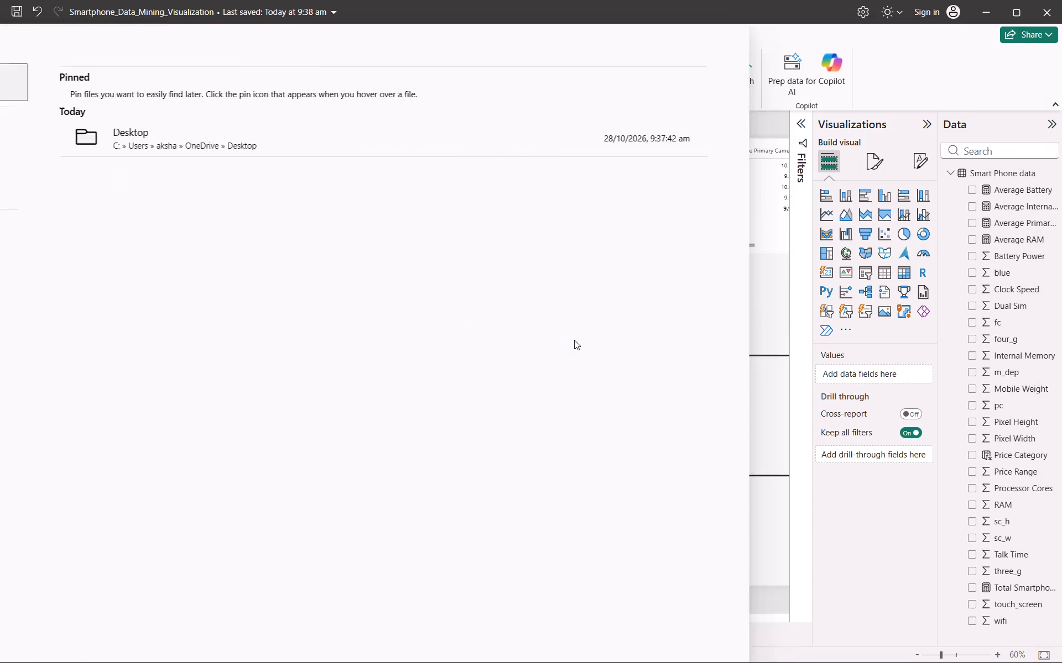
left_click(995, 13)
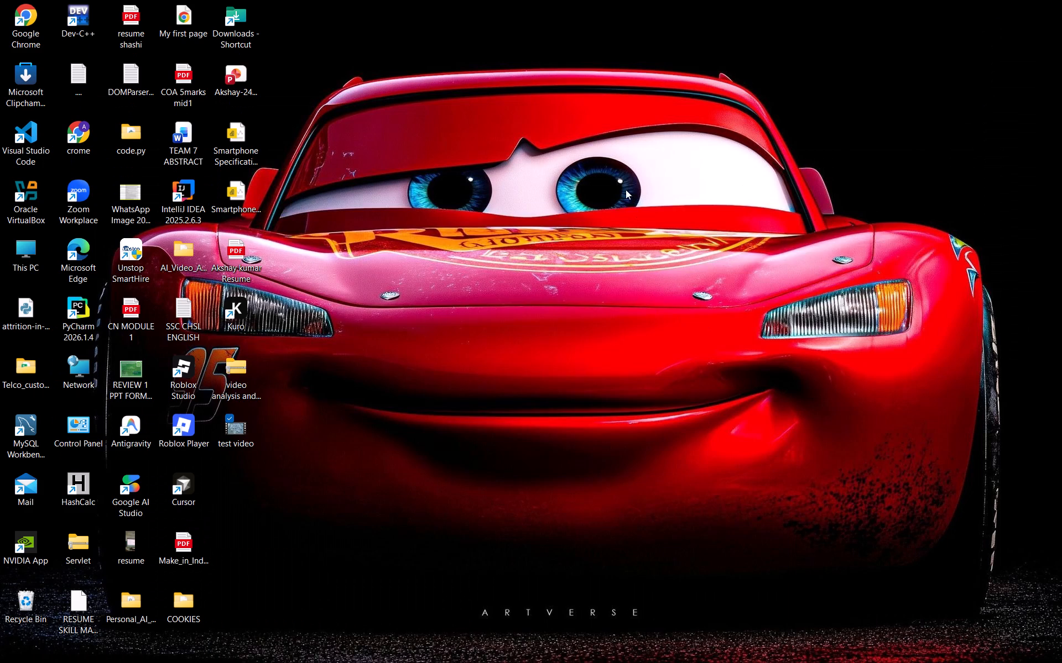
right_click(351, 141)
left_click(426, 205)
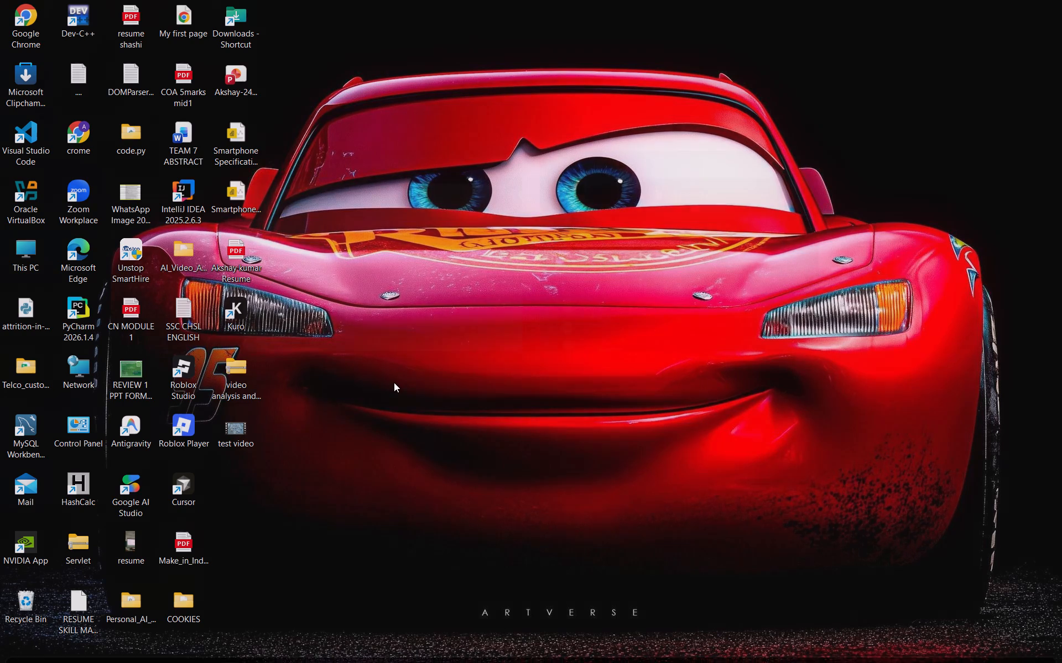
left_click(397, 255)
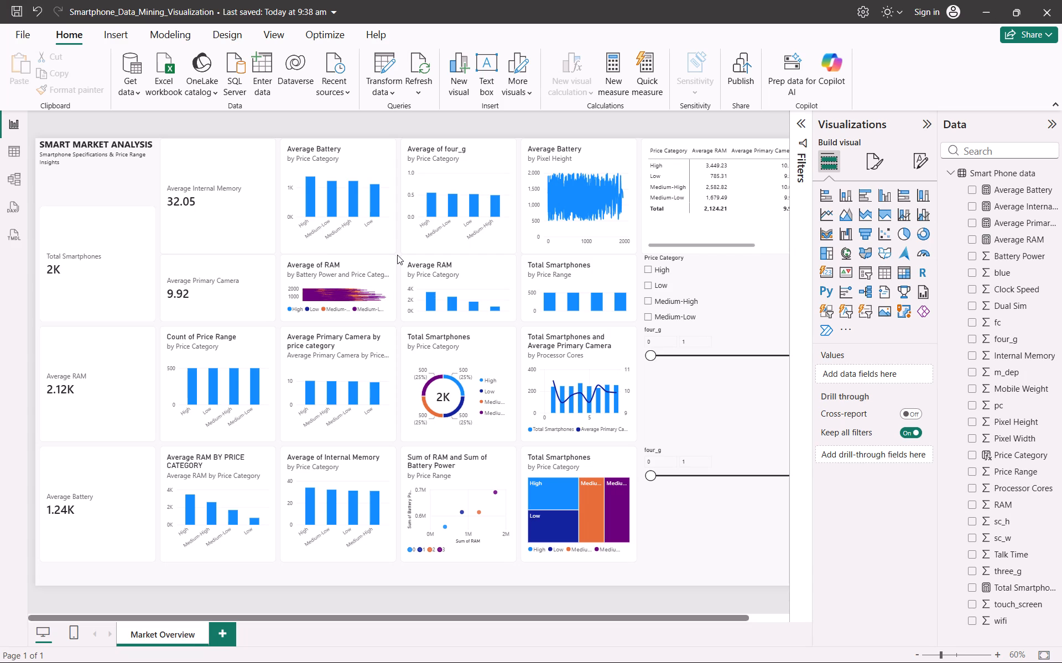
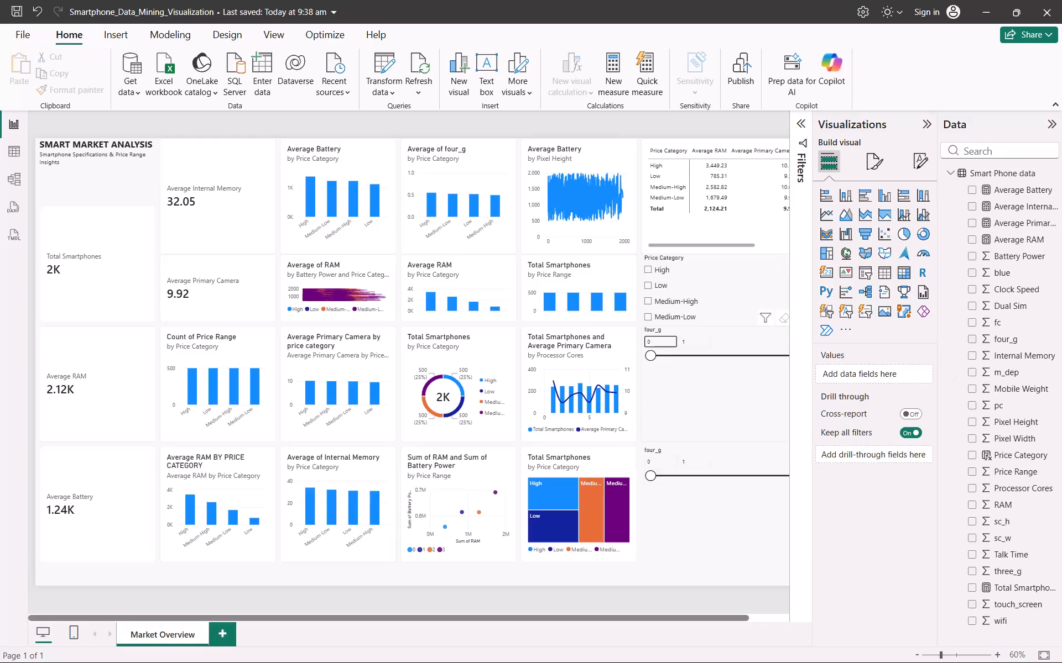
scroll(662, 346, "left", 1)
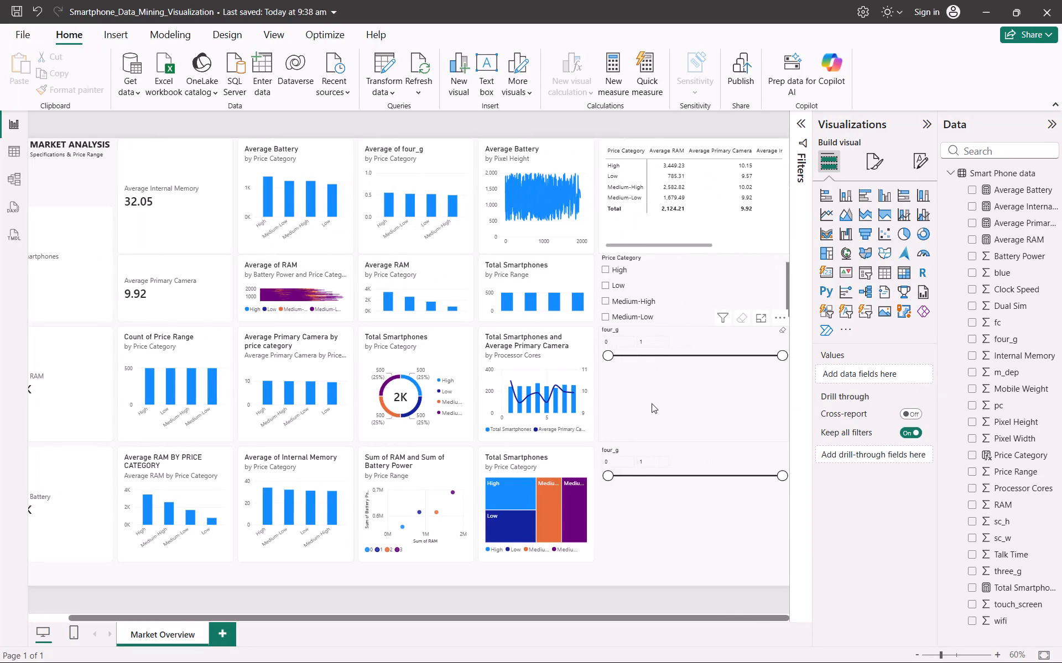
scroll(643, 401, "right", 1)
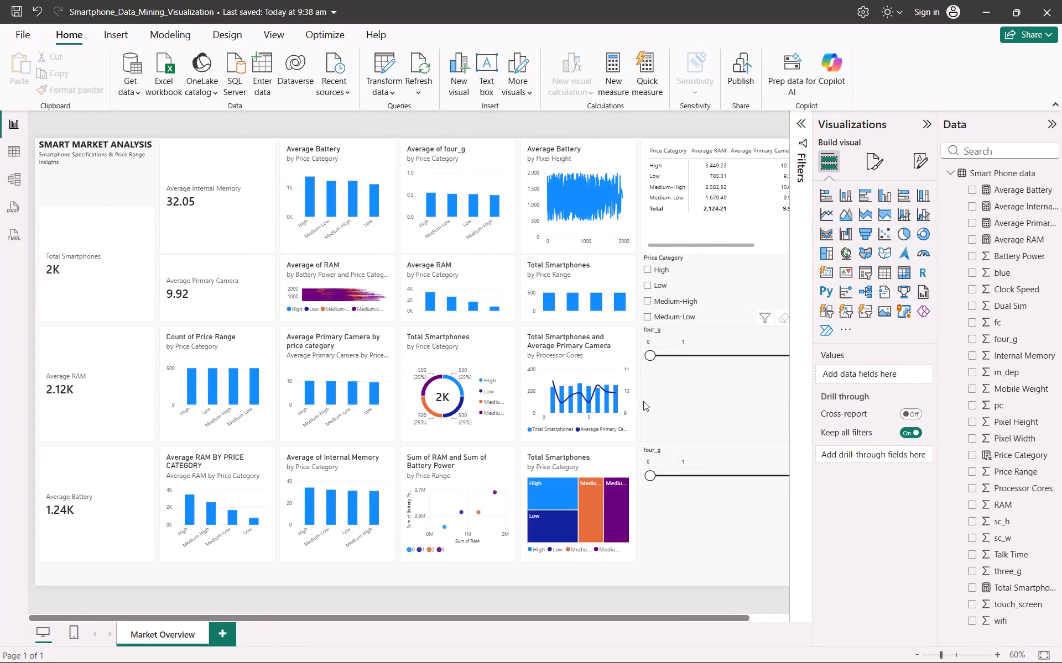